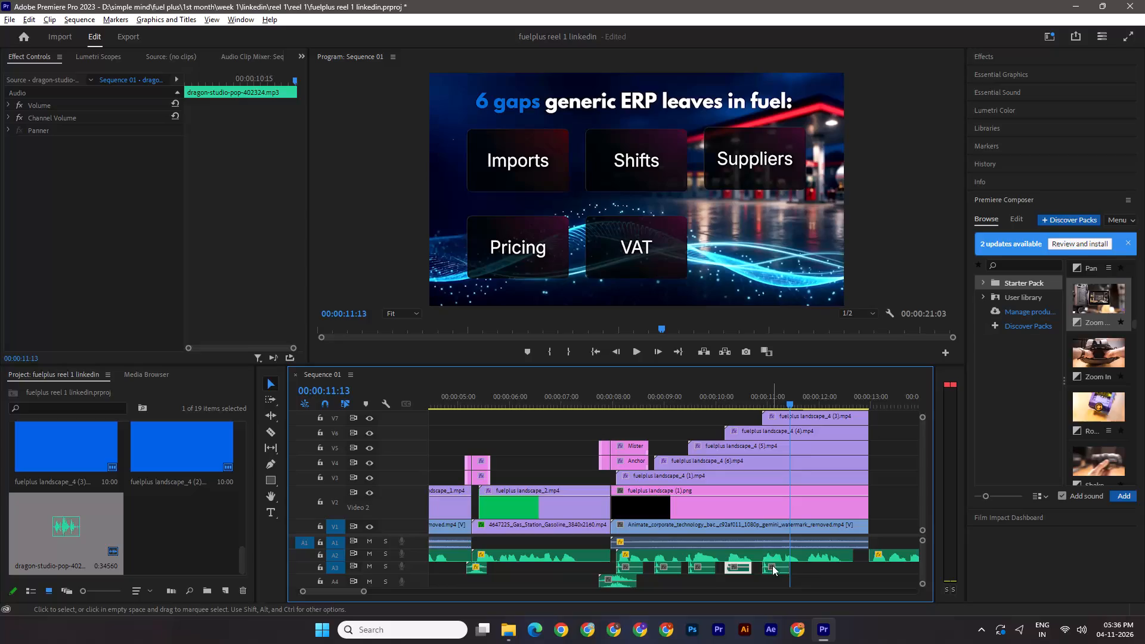
Duplicate the last pop sound clip on track A3 so the copy starts at the playhead, 00:00:11:13, and save the project.
drag(772, 565, 800, 566)
key(ctrl+s)
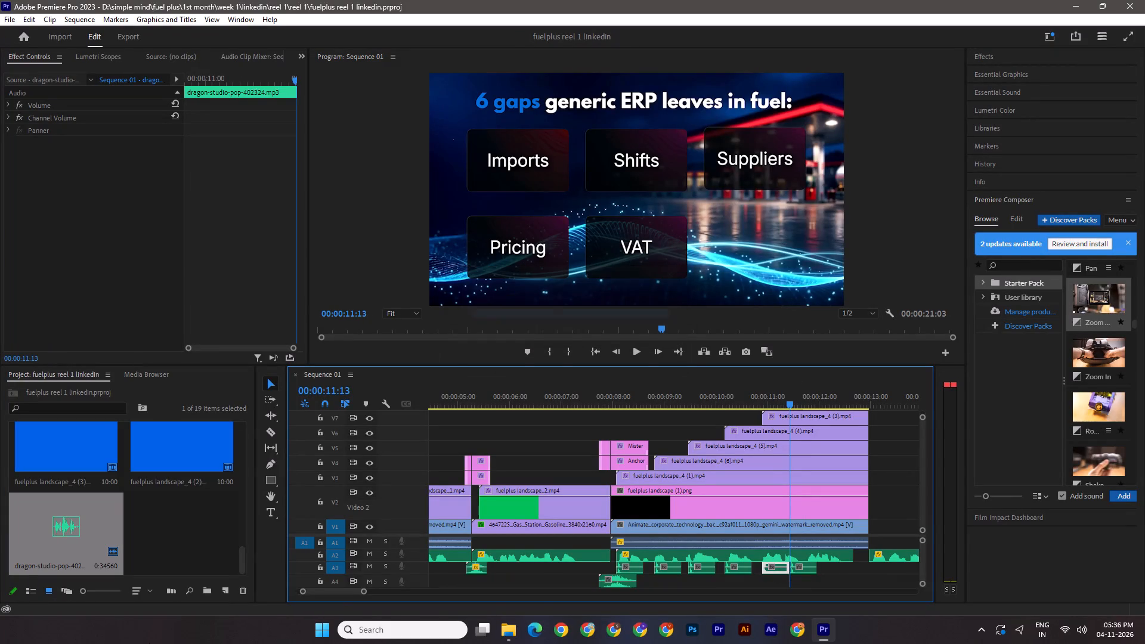
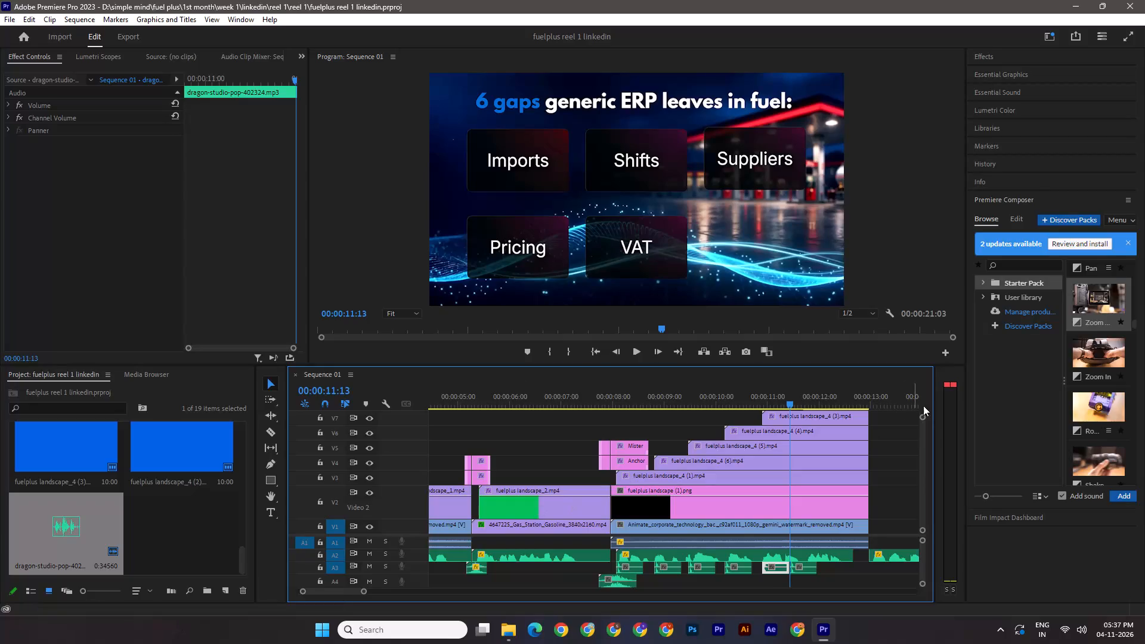
Save the project and play the ERP gap cards section from 00:00:07:08 to check the pop sound timing.
click(924, 415)
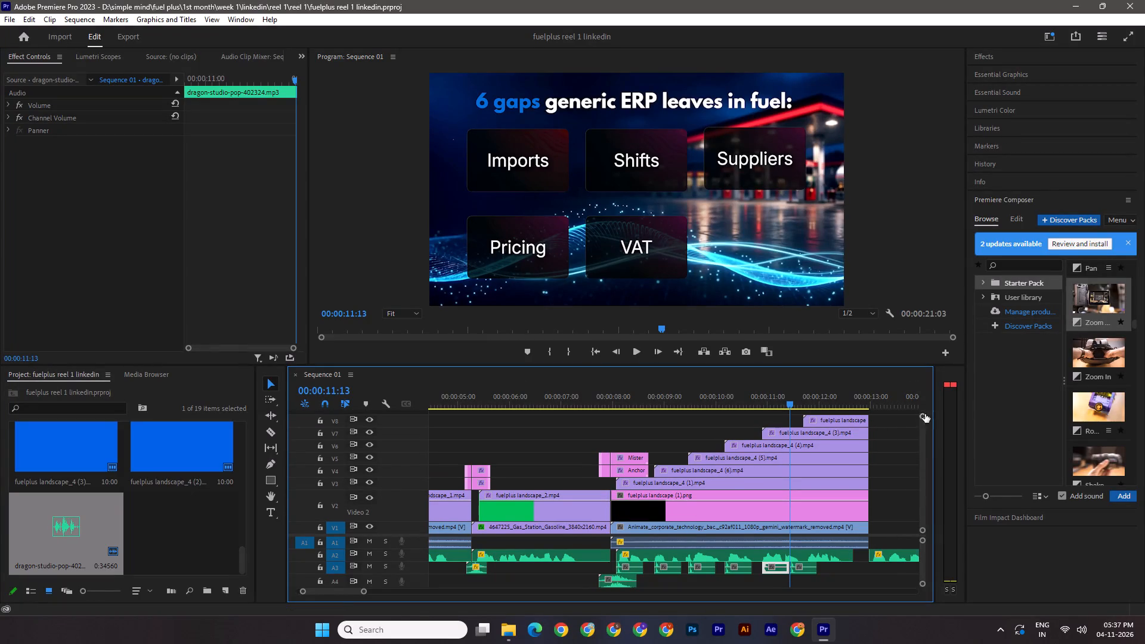
key(ctrl+s)
drag(784, 401, 577, 401)
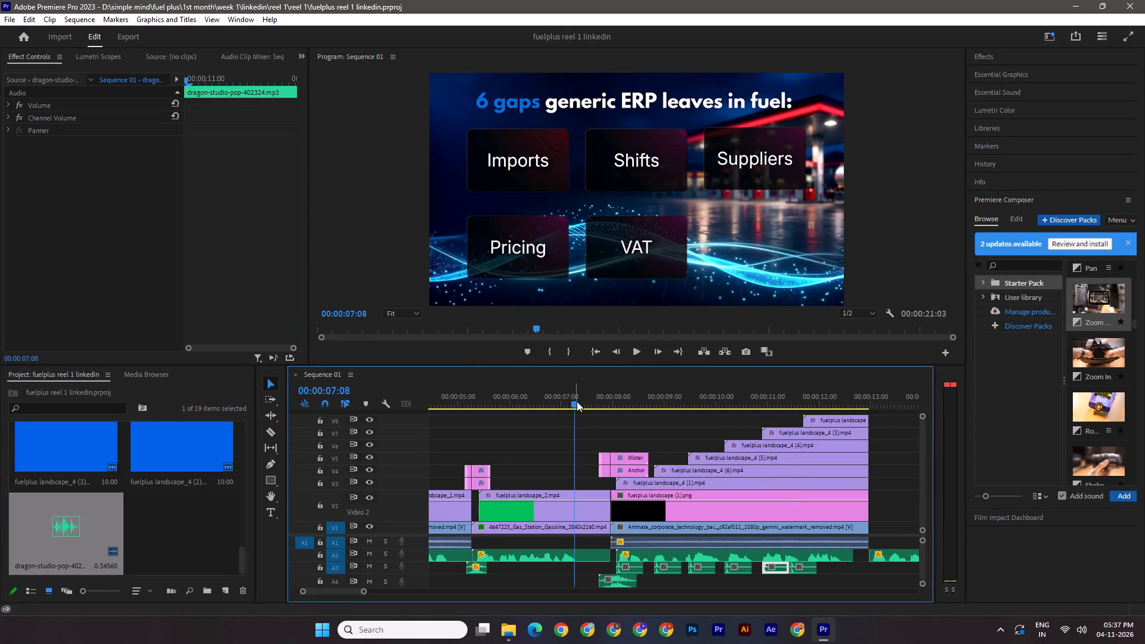
key(ctrl+s)
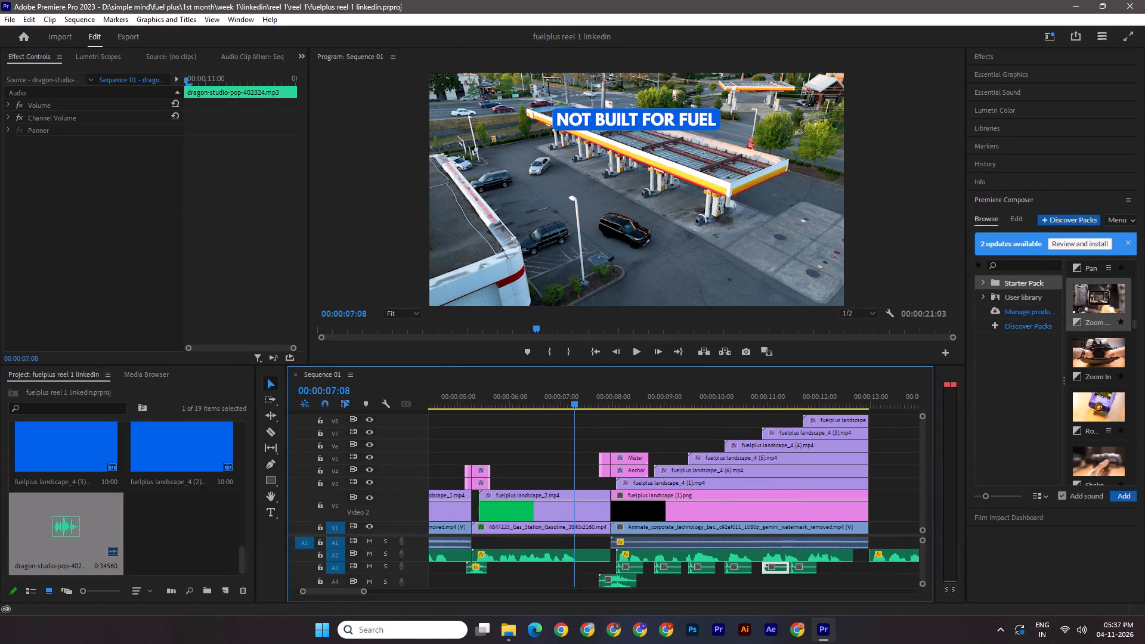
key(space)
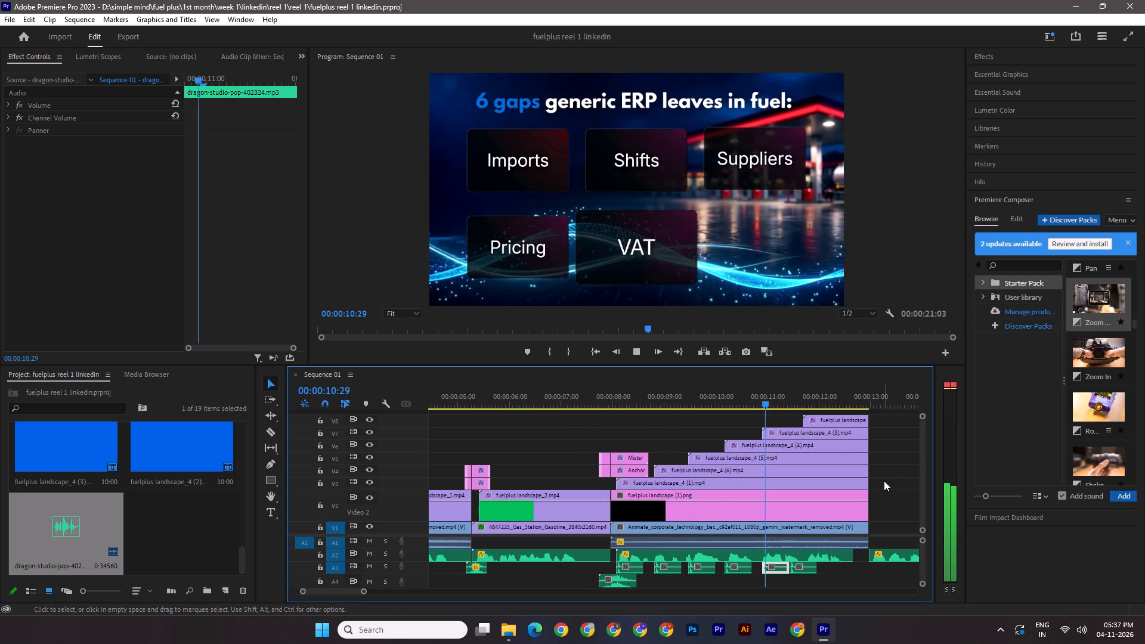
key(space)
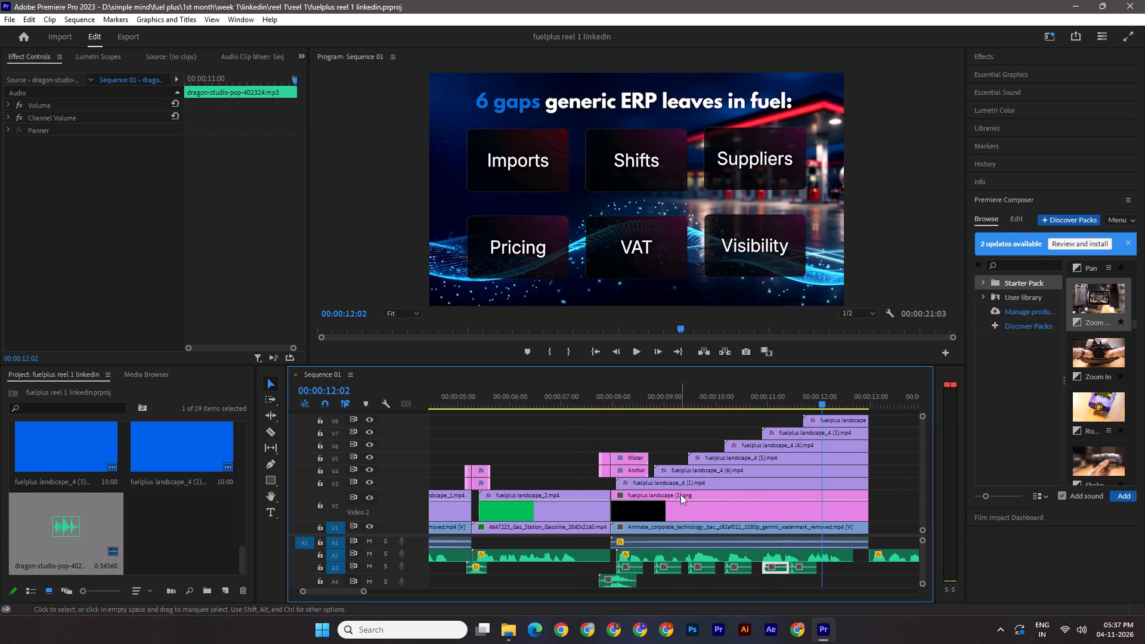
Copy the Lumetri Color effect from fuelplus landscape_4 (1).mp4 on V3 onto fuelplus landscape_4 (6).mp4 on V4.
click(677, 486)
scroll(76, 303, down, 10)
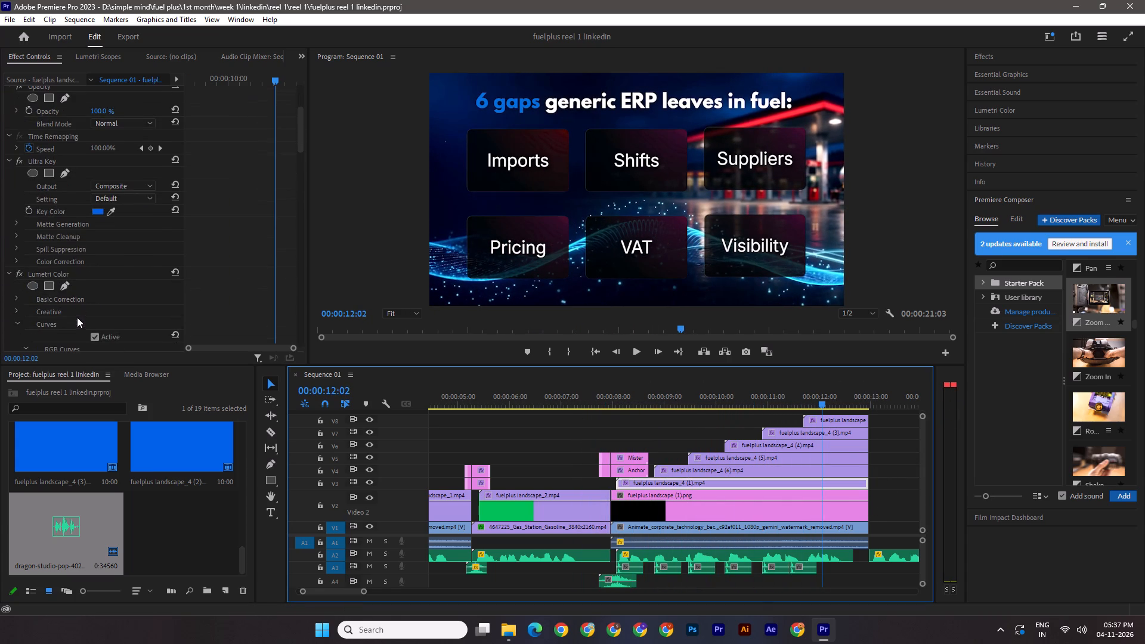
click(49, 277)
key(ctrl+c)
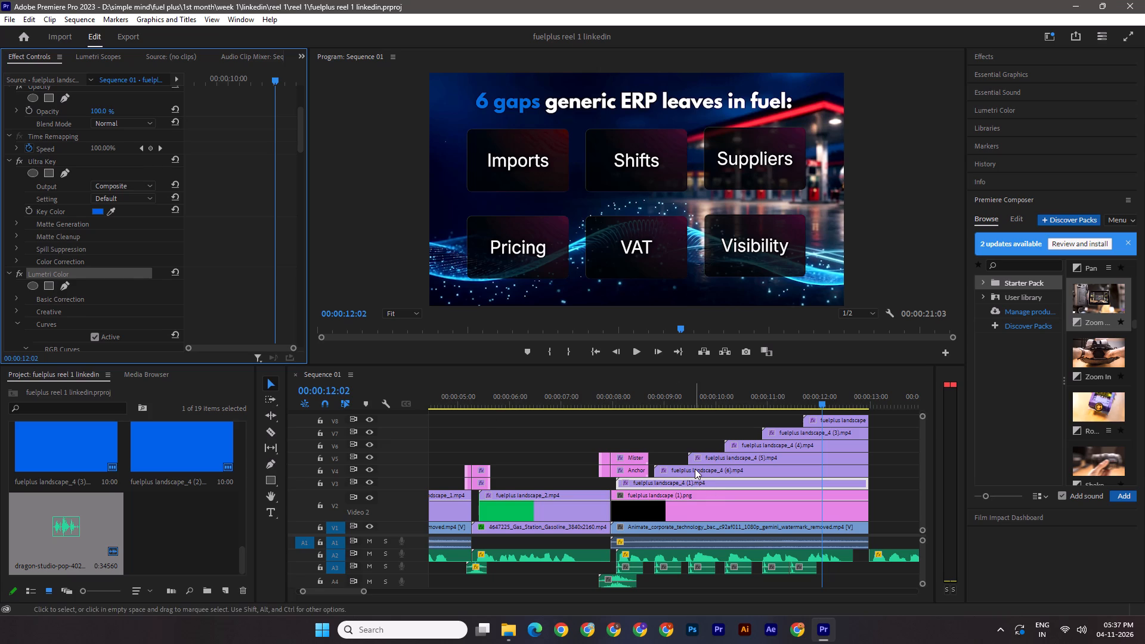
click(695, 469)
drag(806, 399, 682, 398)
scroll(47, 298, down, 7)
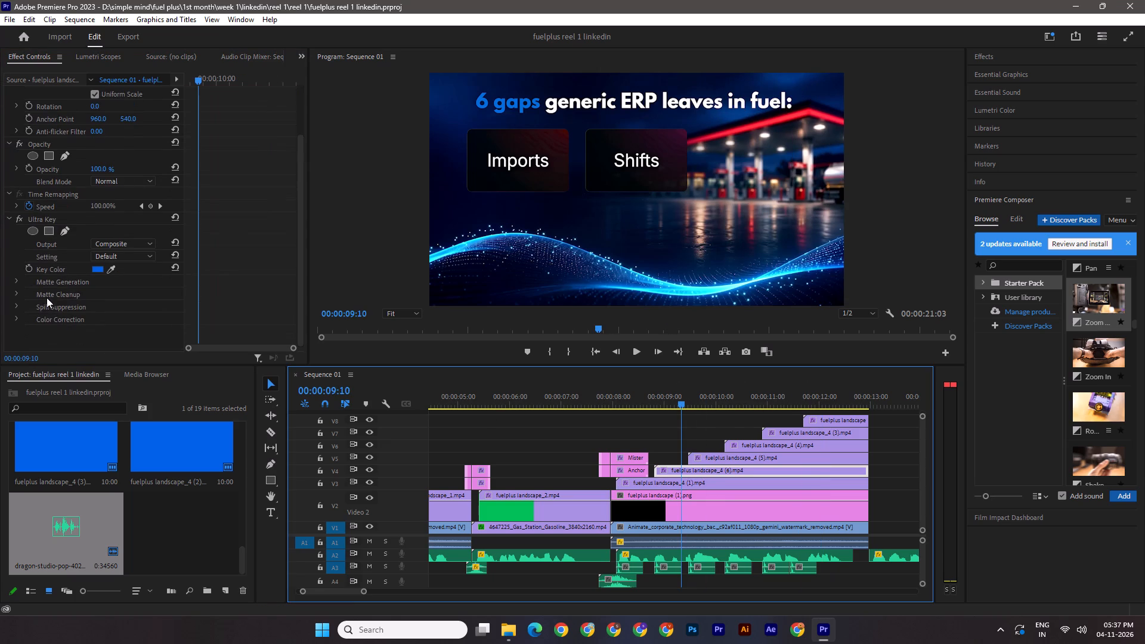
scroll(47, 298, down, 6)
key(ctrl+v)
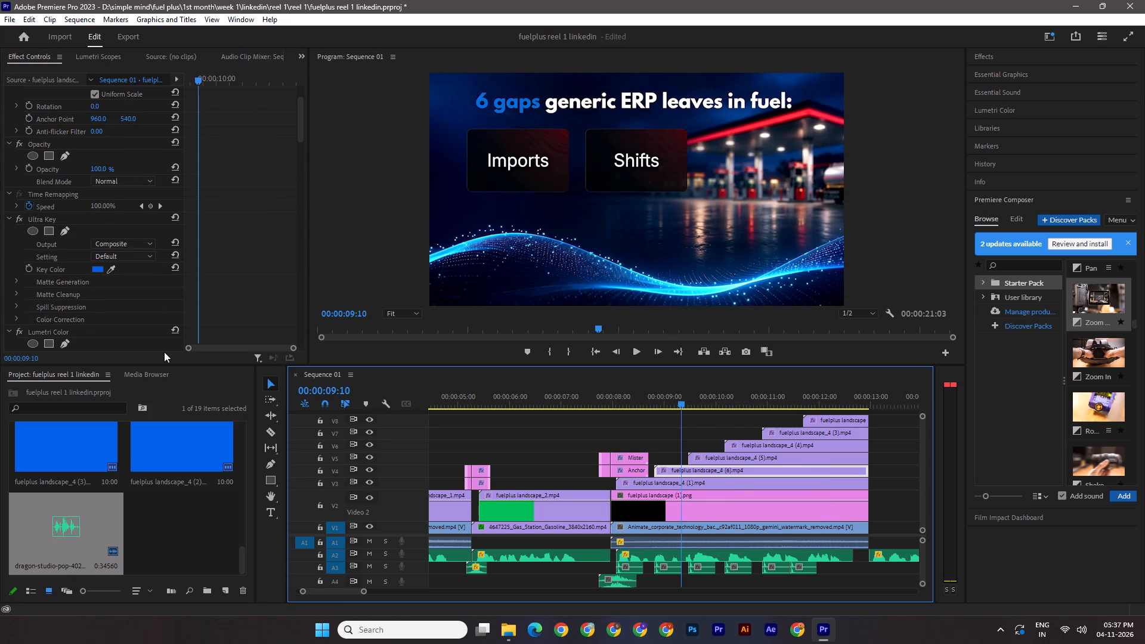
Paste the copied Lumetri Color effect onto the fuelplus landscape_4 (4), (3), (2) and (5) clips, and save the project.
drag(680, 400, 837, 411)
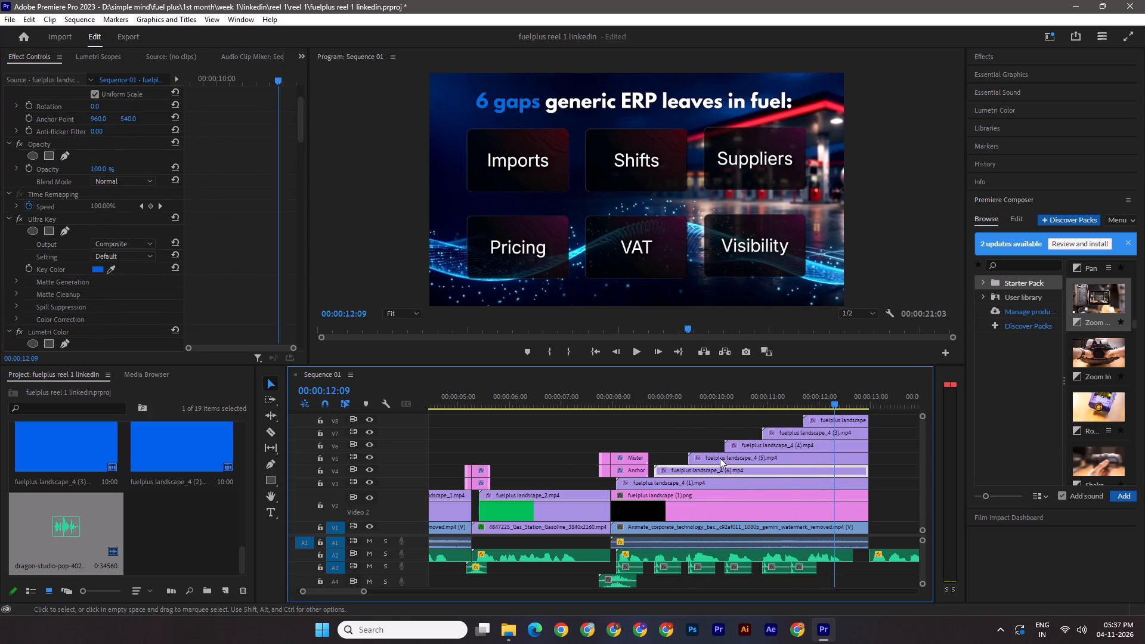
click(744, 448)
key(ctrl+v)
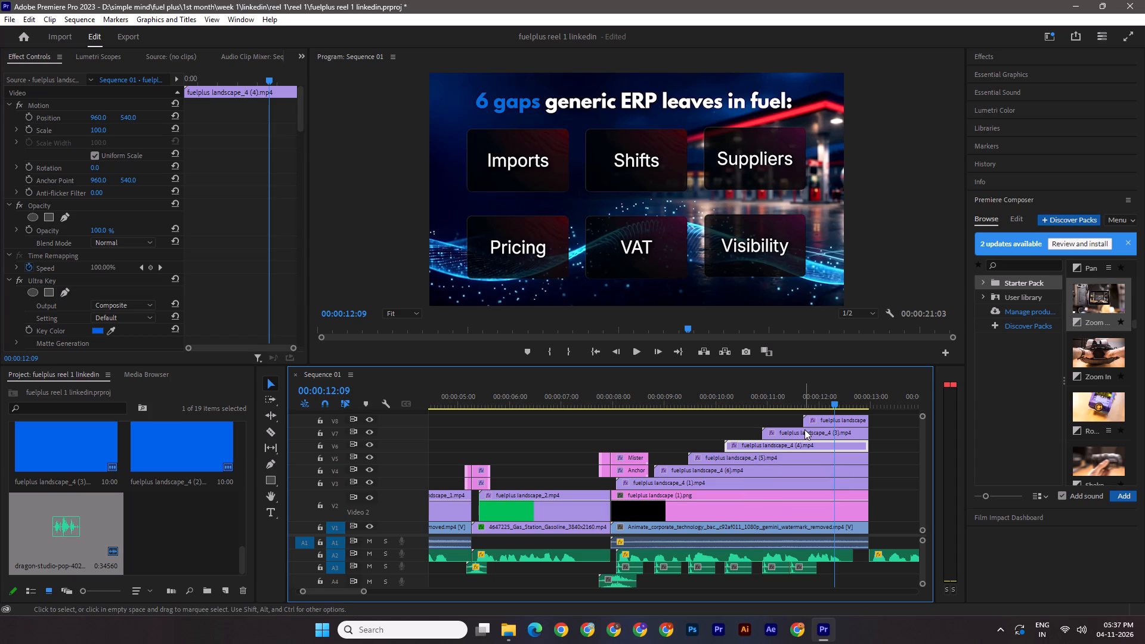
click(803, 434)
key(ctrl+v)
click(820, 417)
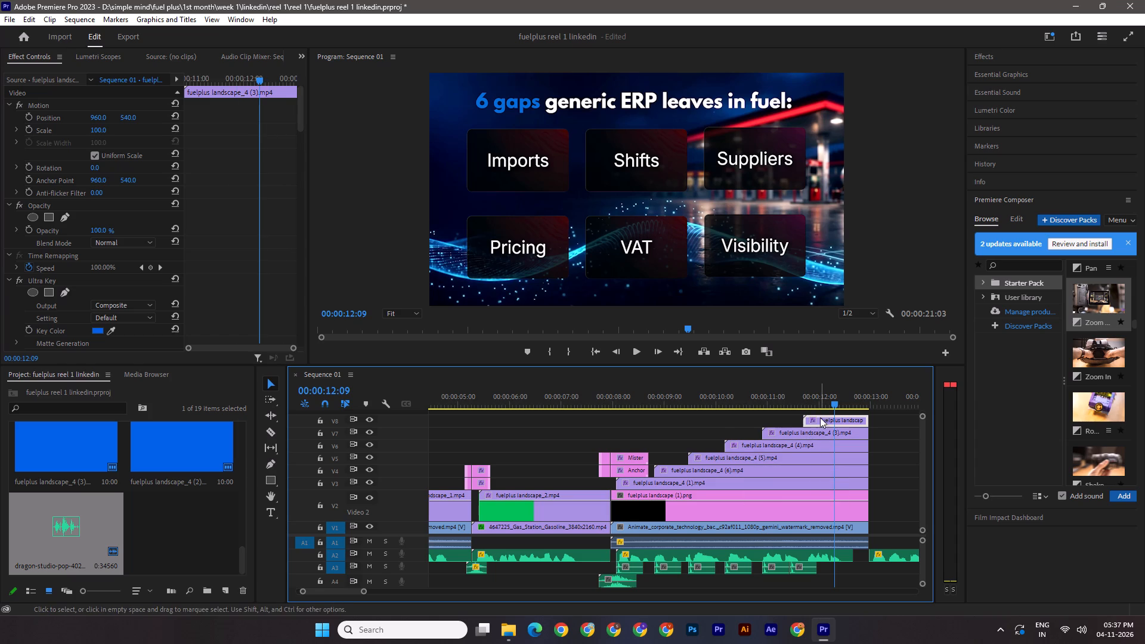
key(ctrl+v)
key(ctrl+s)
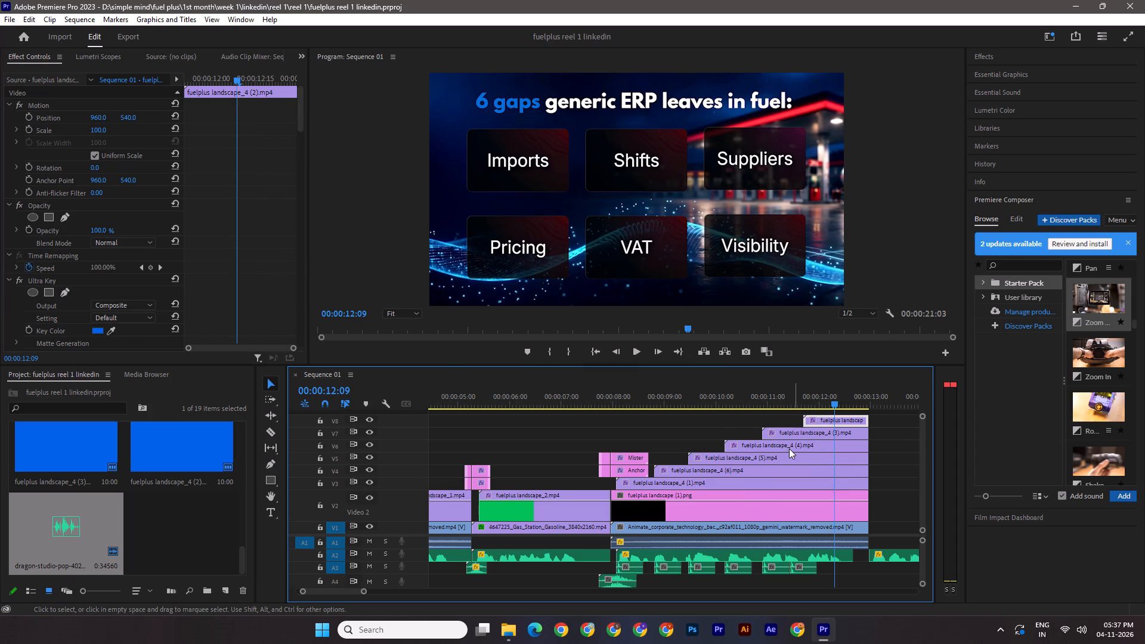
click(766, 459)
click(7, 279)
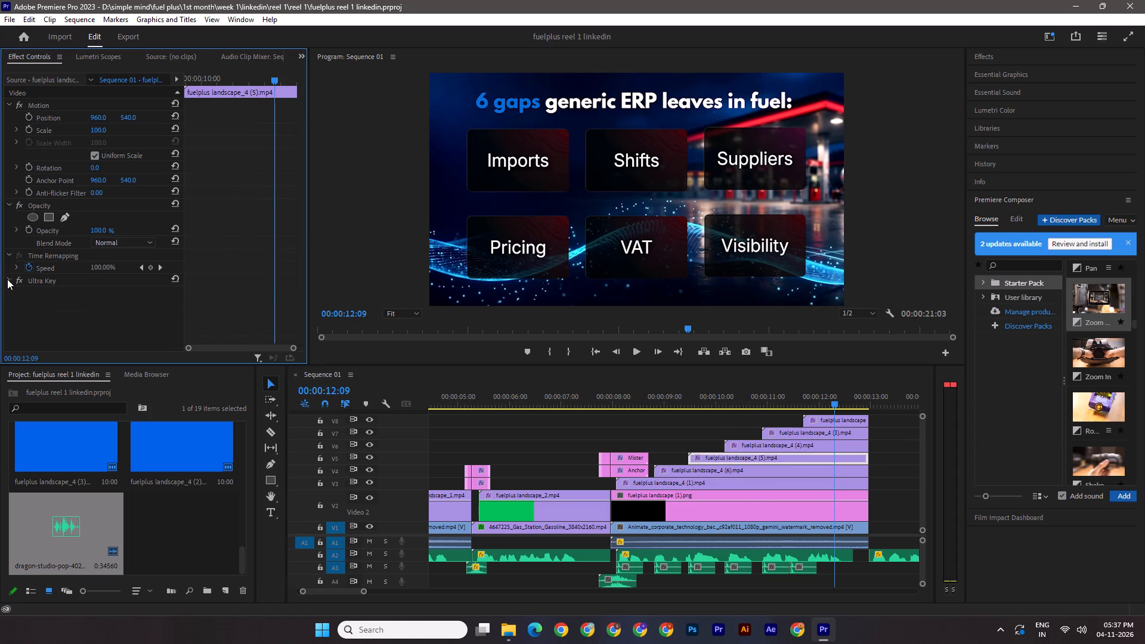
key(ctrl+v)
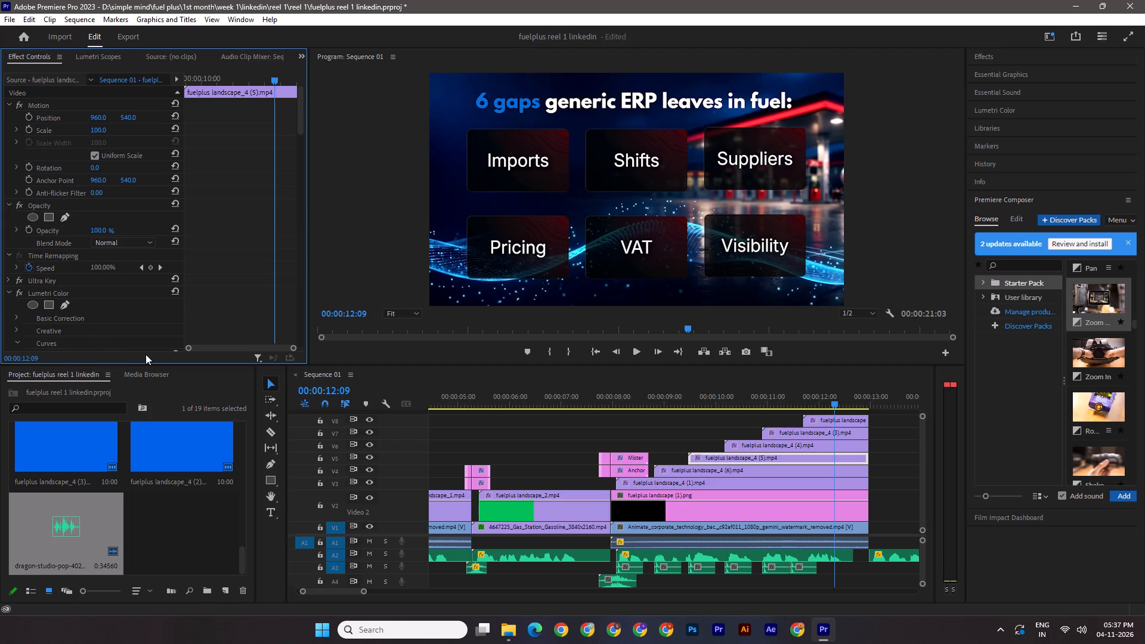
key(ctrl+s)
Save the project and play the sequence twice from the beginning through the six gap cards to review the edit.
drag(830, 400, 463, 404)
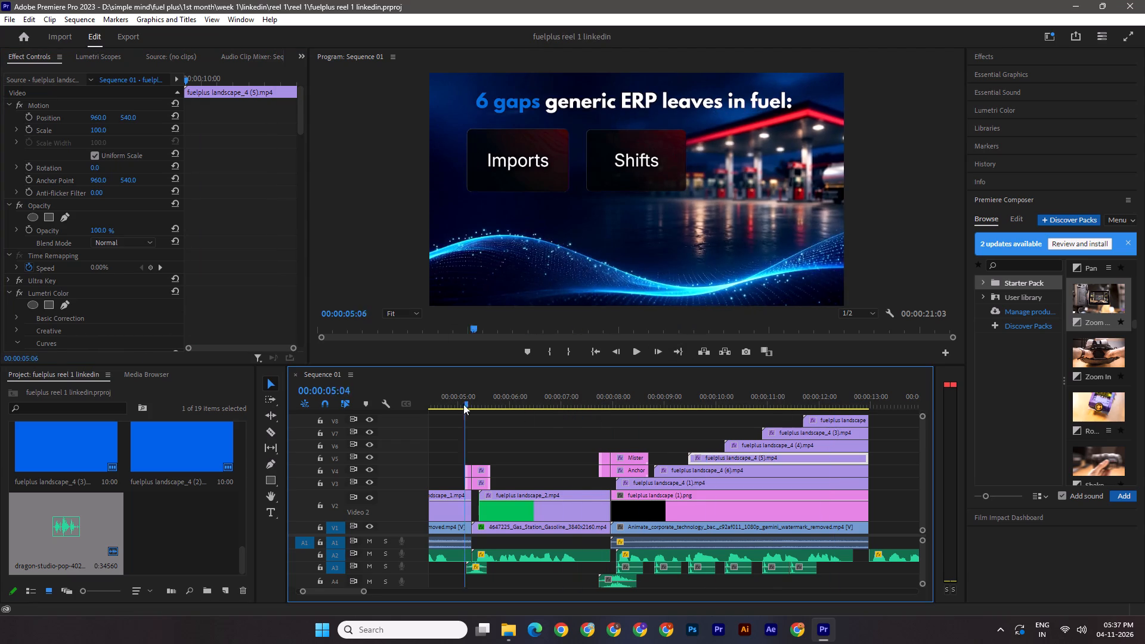
drag(463, 404, 395, 398)
key(ctrl+s)
key(space)
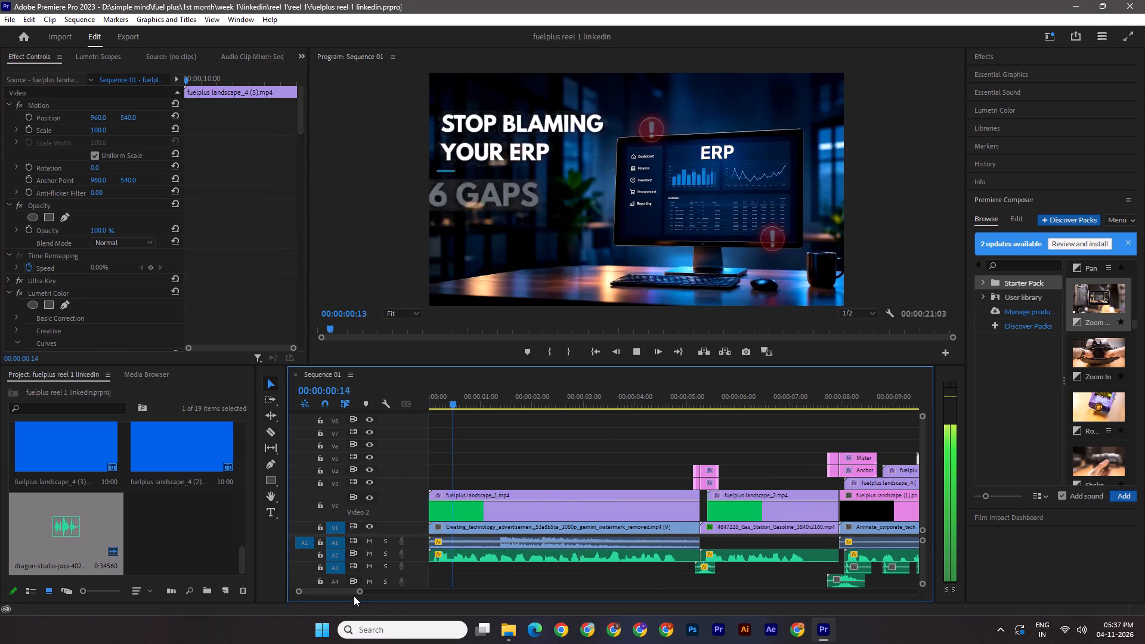
drag(361, 590, 403, 599)
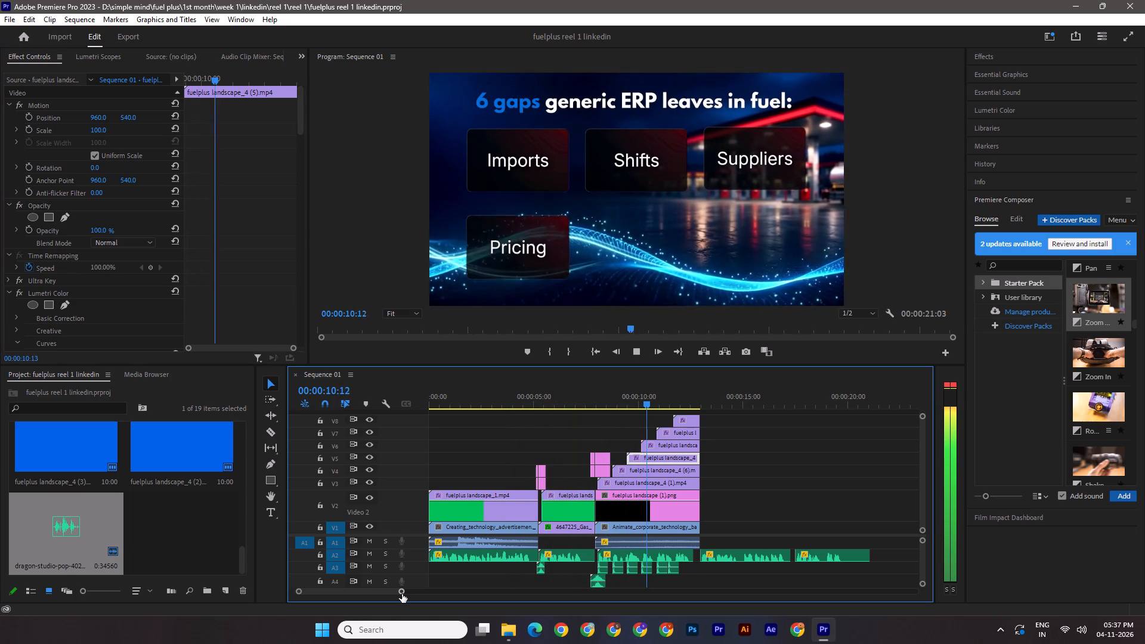
key(space)
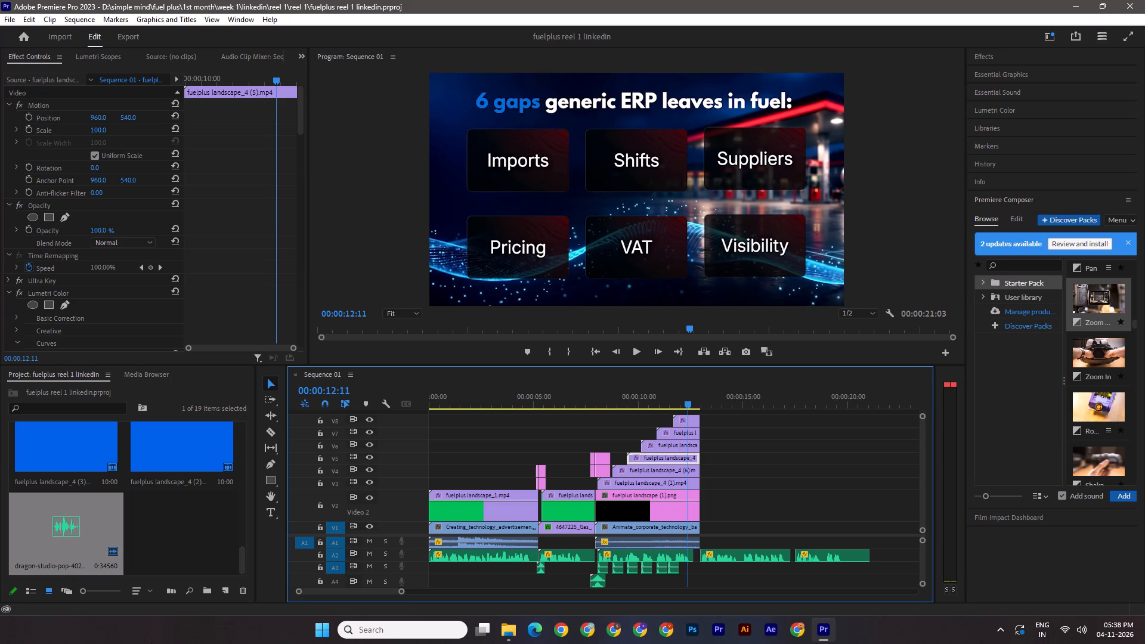
key(ctrl+s)
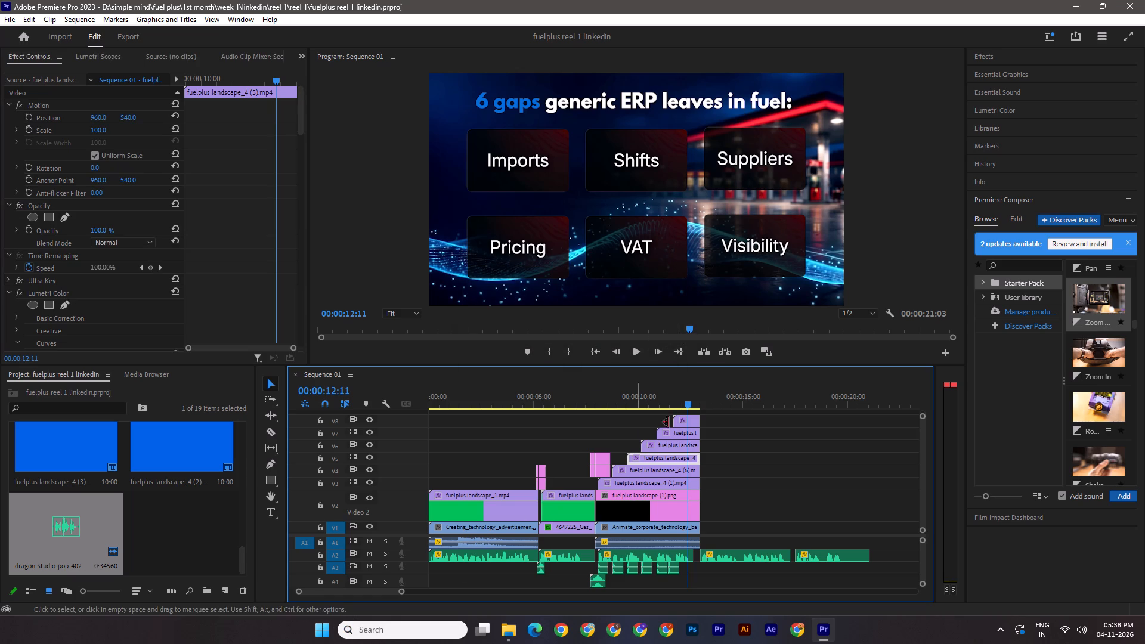
drag(691, 403, 400, 431)
key(space)
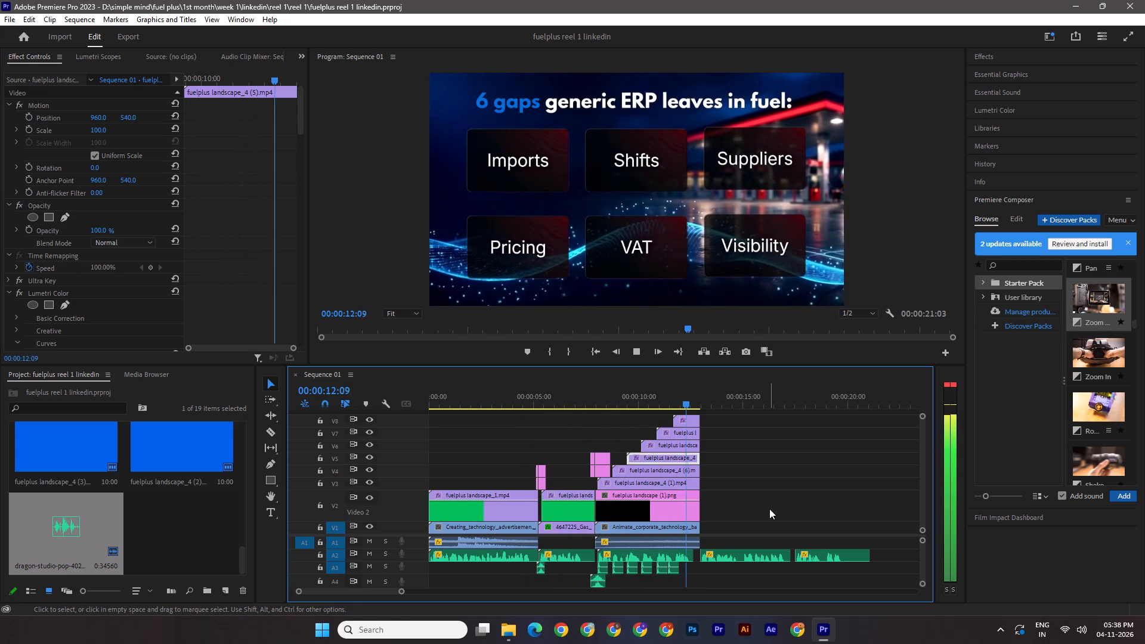
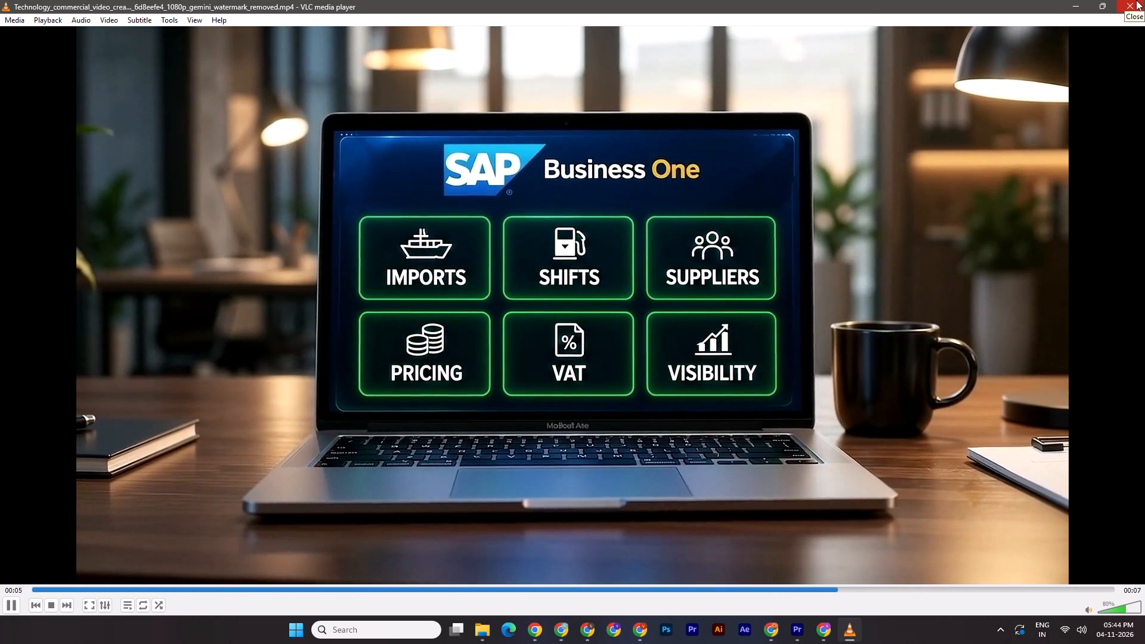
click(1136, 0)
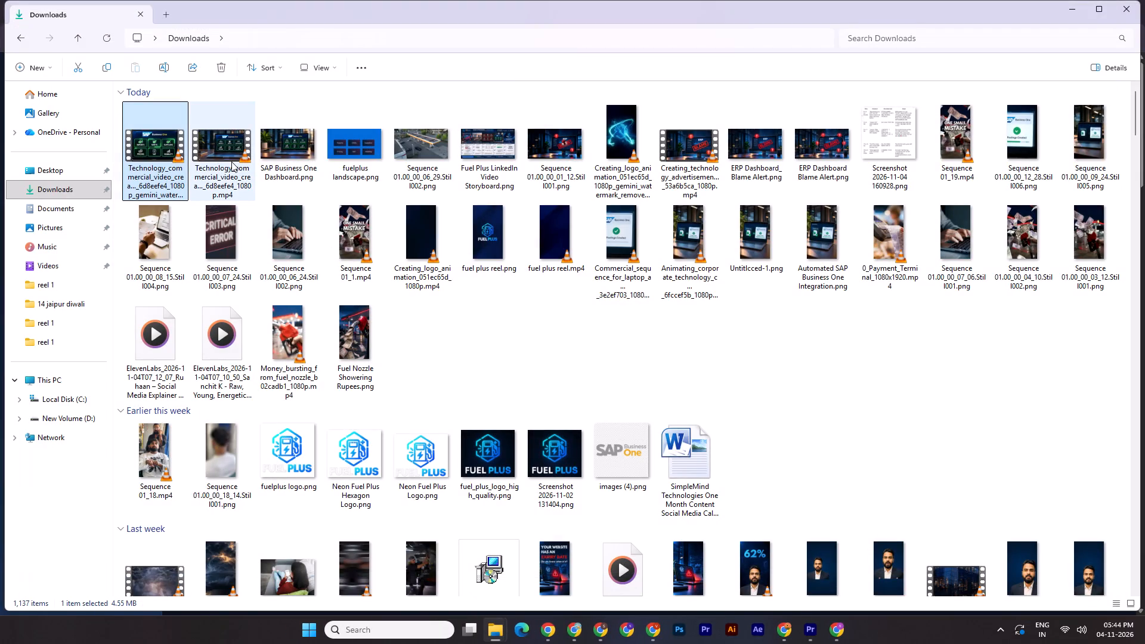
Move the watermark-removed SAP video from Downloads into the inner reel 1 folder inside linkedin > reel 1.
key(ctrl+x)
click(497, 627)
click(555, 583)
key(ctrl+v)
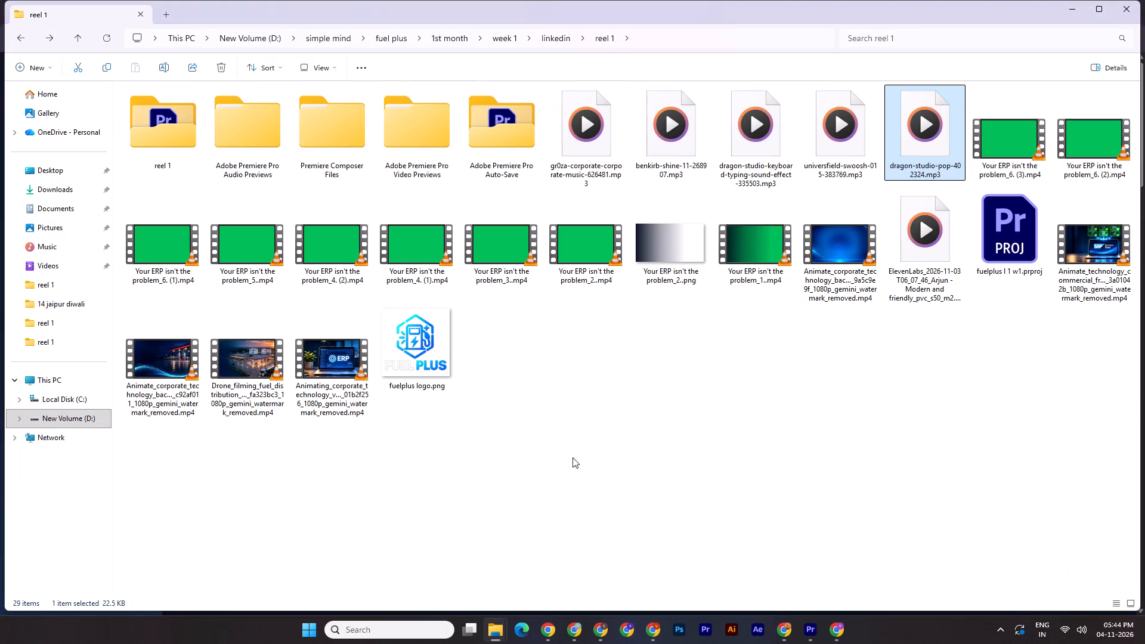
key(ctrl+x)
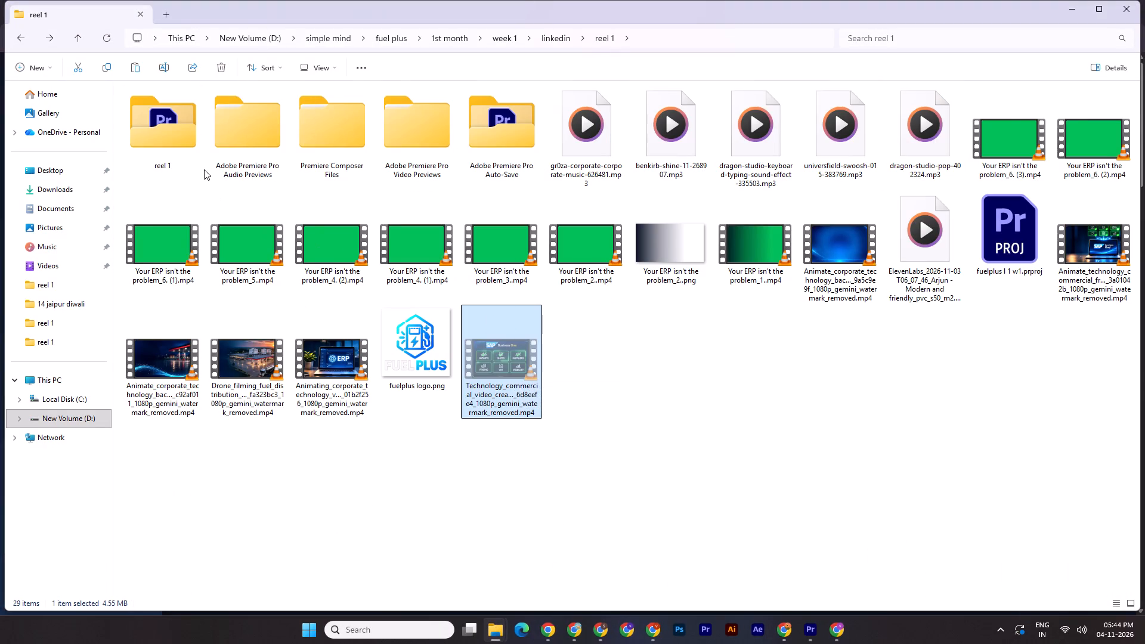
double_click(165, 129)
key(ctrl+v)
Import the watermark-removed SAP video from the folder into the fuelplus reel 1 linkedin project in Premiere Pro.
drag(342, 230, 769, 575)
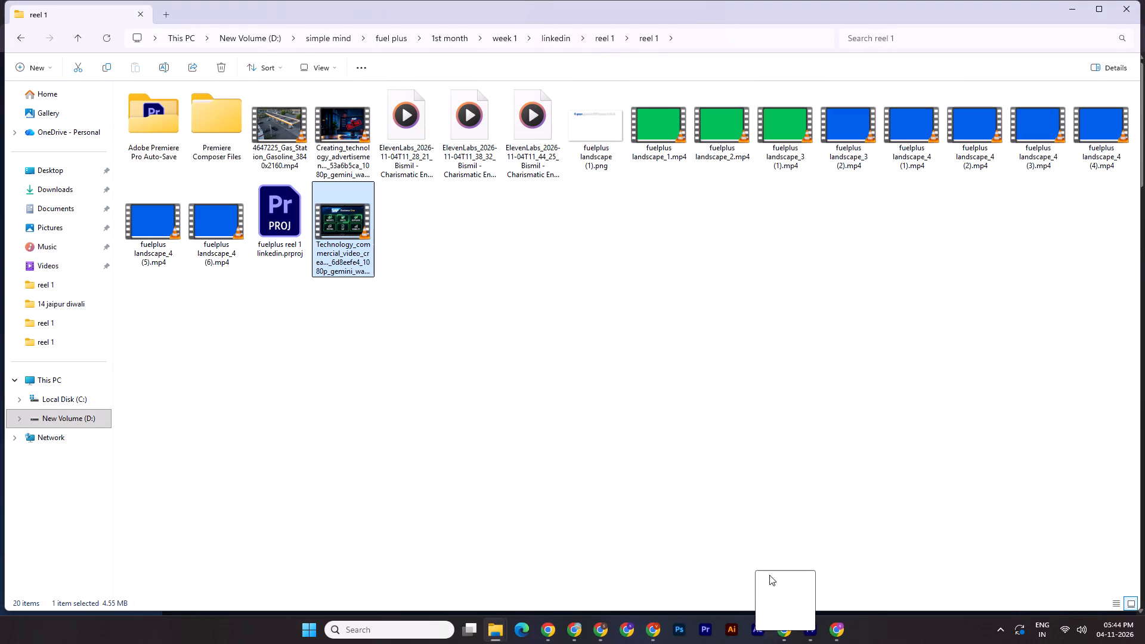
drag(769, 575, 700, 462)
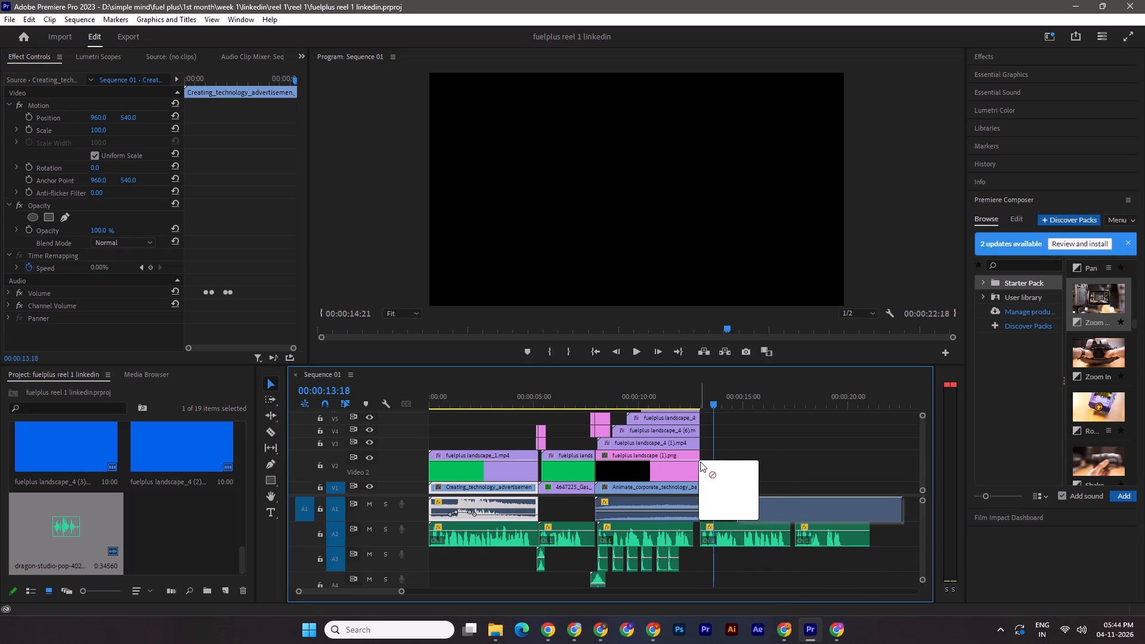
drag(700, 462, 188, 524)
Place the SAP video on V1 with its audio on A1, directly after the six gaps scene, and save the project.
drag(178, 521, 533, 495)
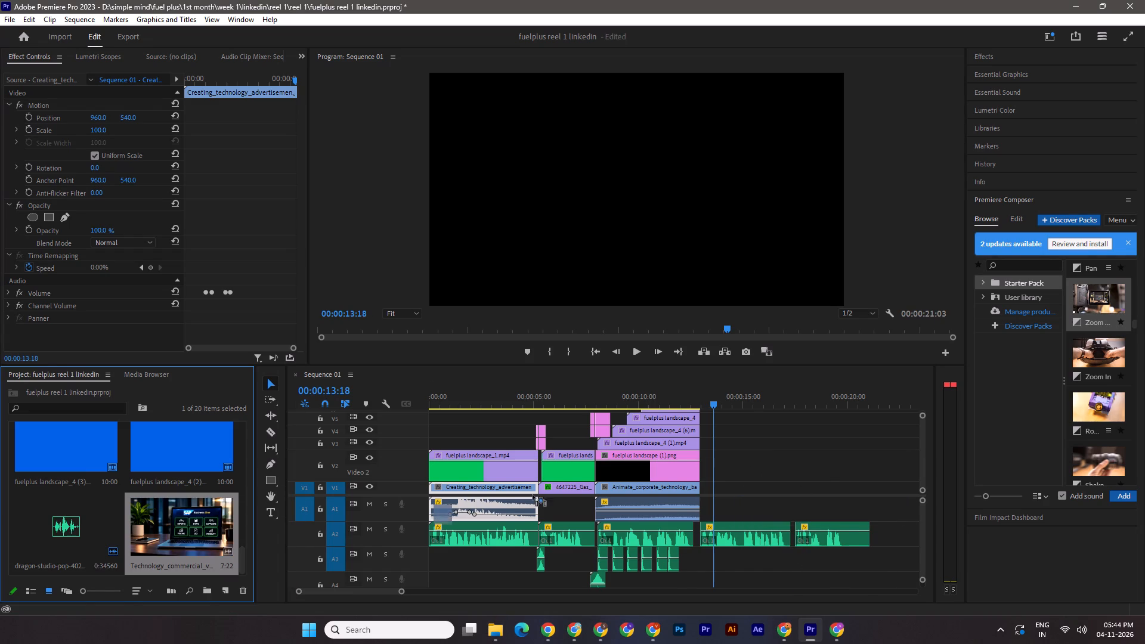
drag(533, 495, 707, 442)
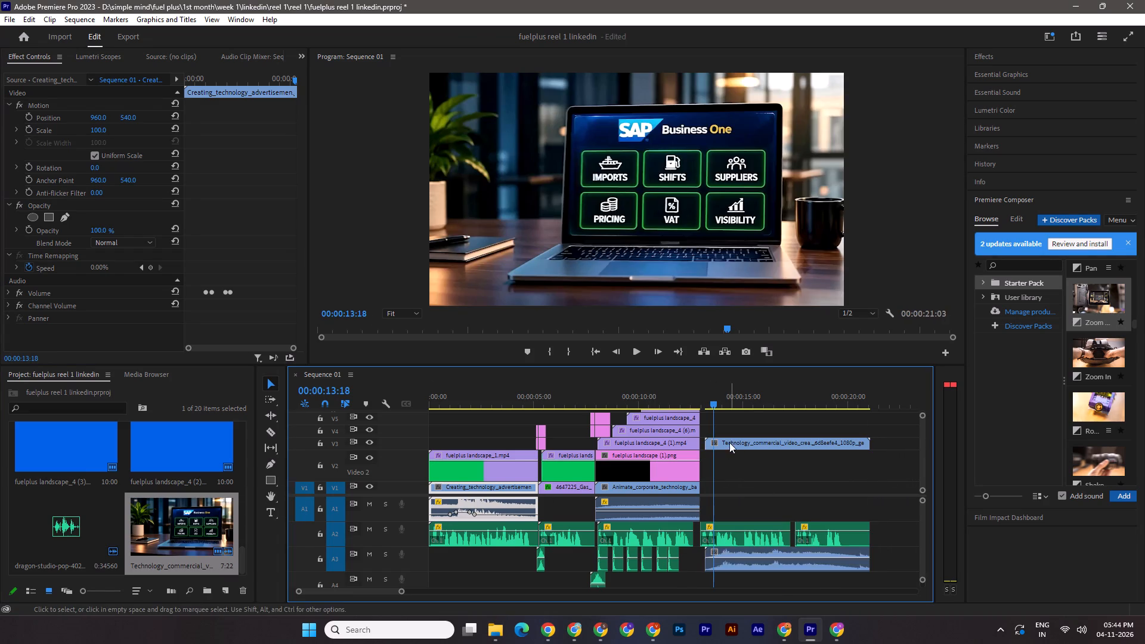
drag(729, 442, 711, 468)
drag(741, 563, 726, 500)
drag(731, 470, 724, 470)
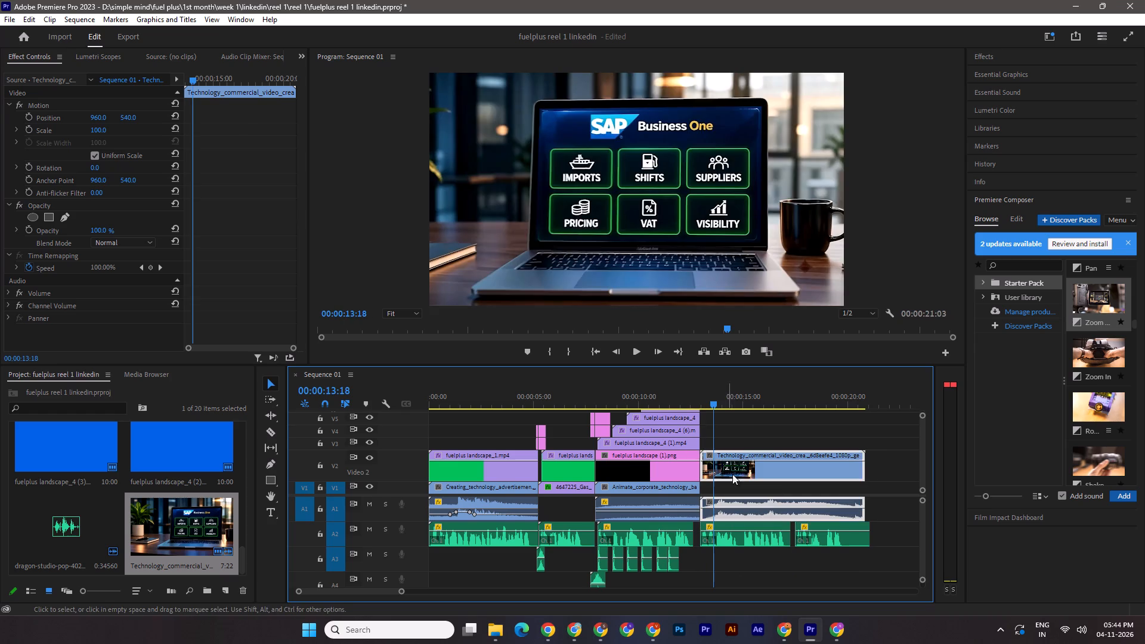
drag(733, 472, 733, 484)
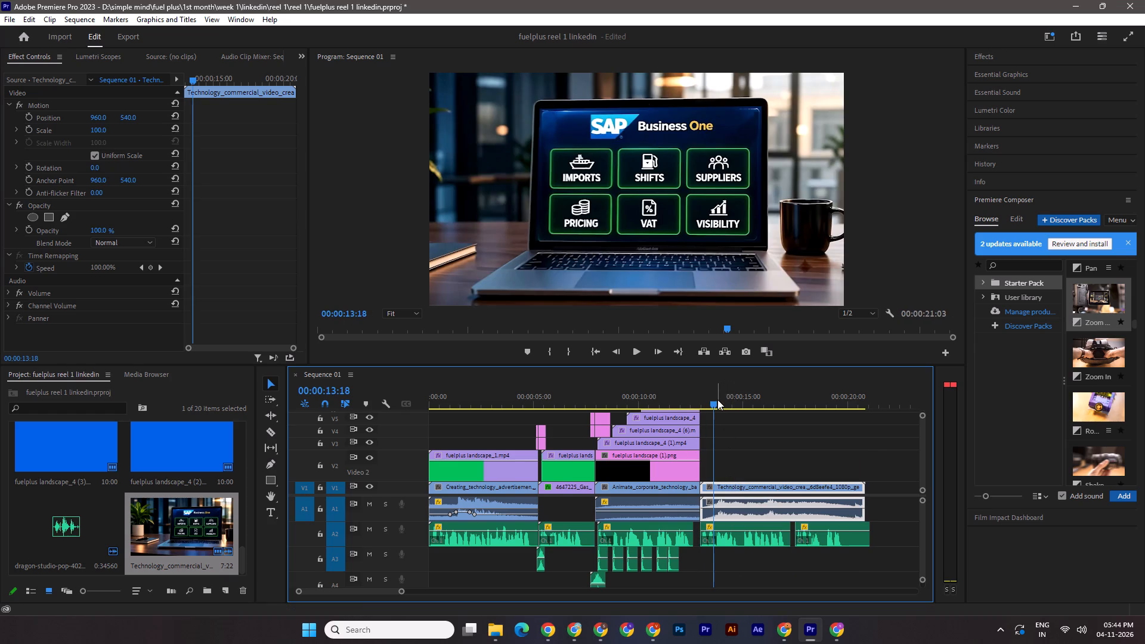
key(ctrl+s)
Lower the SAP clip's audio volume to about -8.5 dB and play the sequence from 00:00:12:08 to check it.
drag(716, 400, 688, 398)
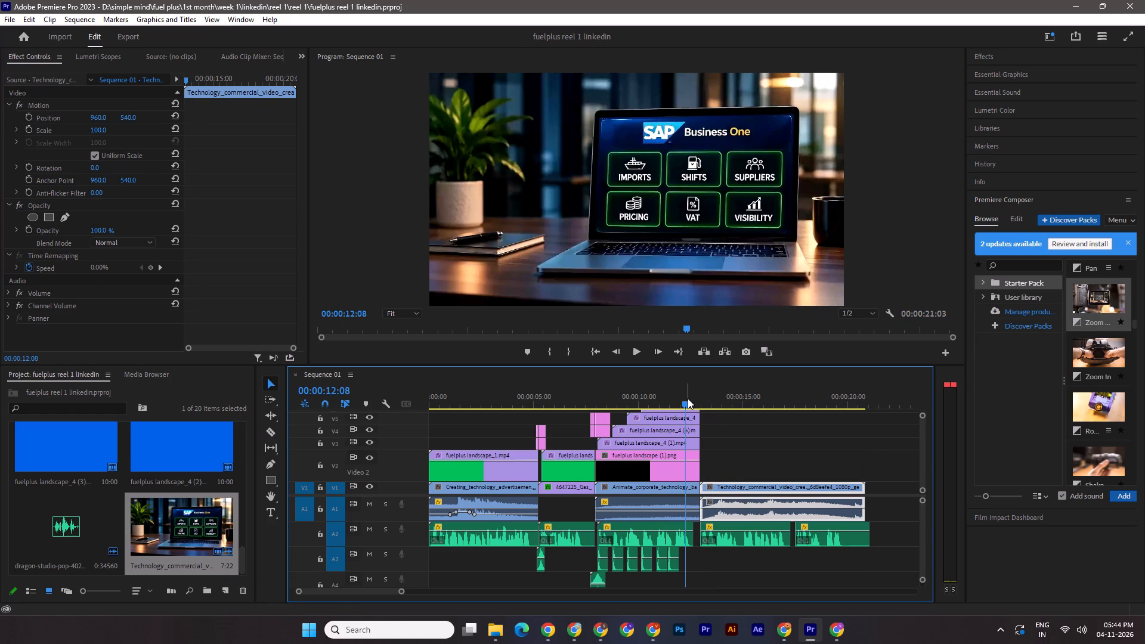
drag(825, 507, 816, 510)
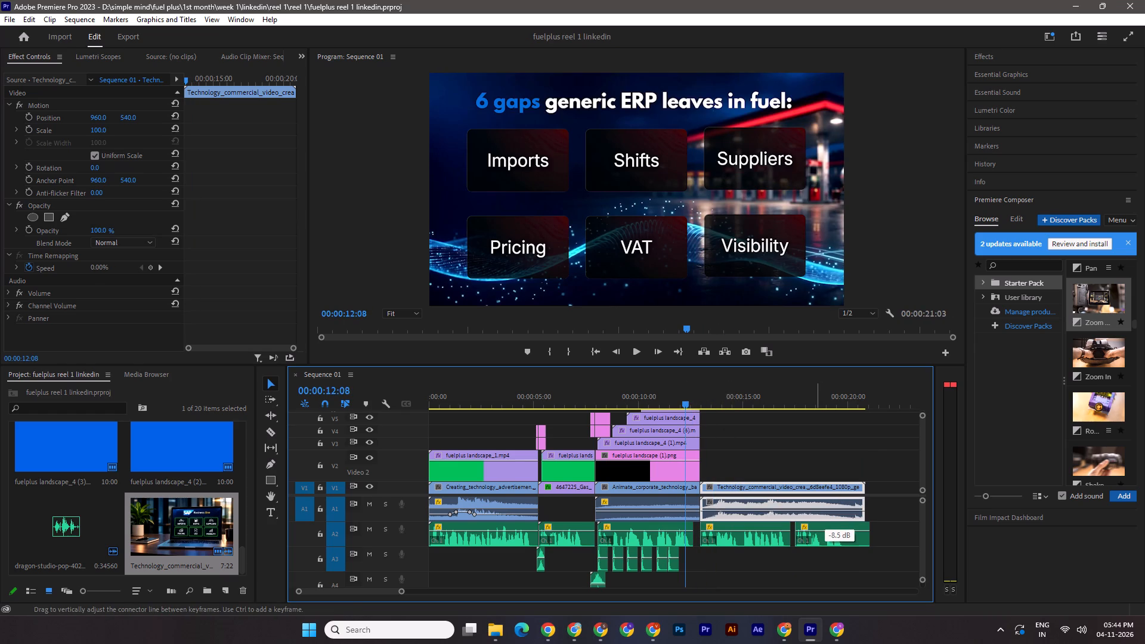
drag(816, 510, 813, 511)
key(space)
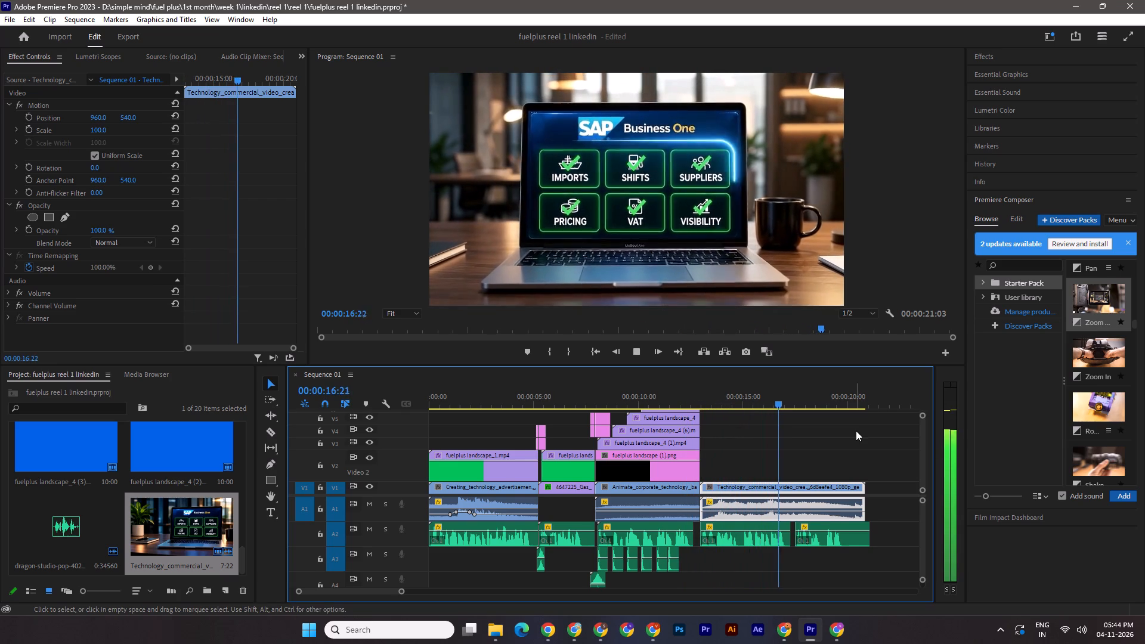
key(space)
Trim the end of the SAP video clip and its audio to 00:00:17:15, where the last voiceover clip begins.
click(796, 404)
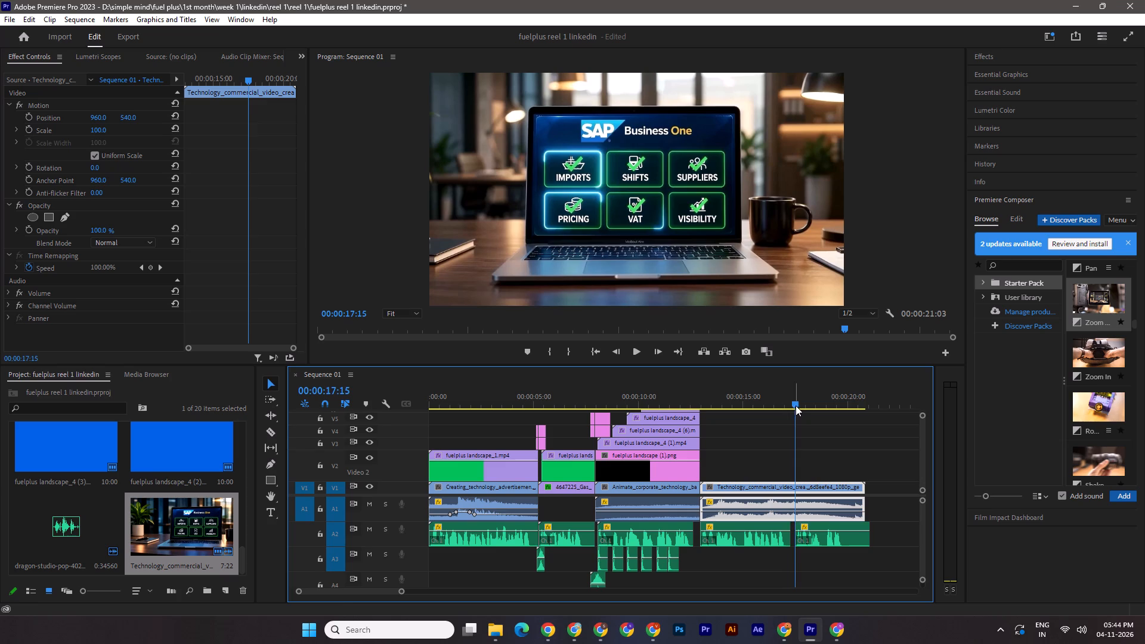
drag(864, 500, 794, 497)
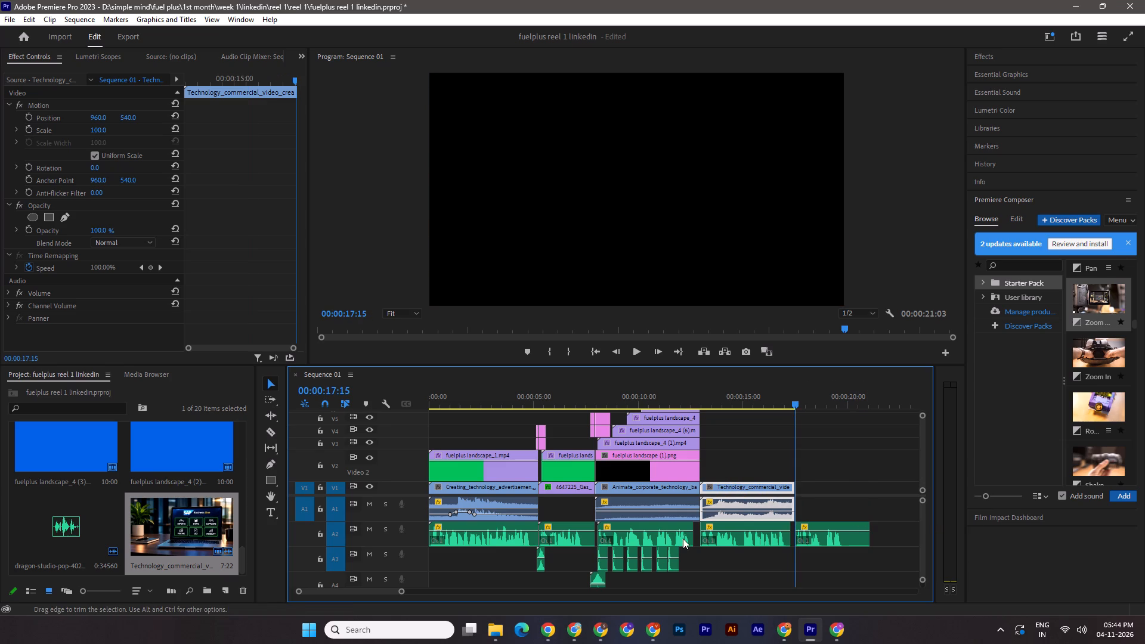
Check the volume levels of the voiceover clips on A2 and save the project.
click(723, 530)
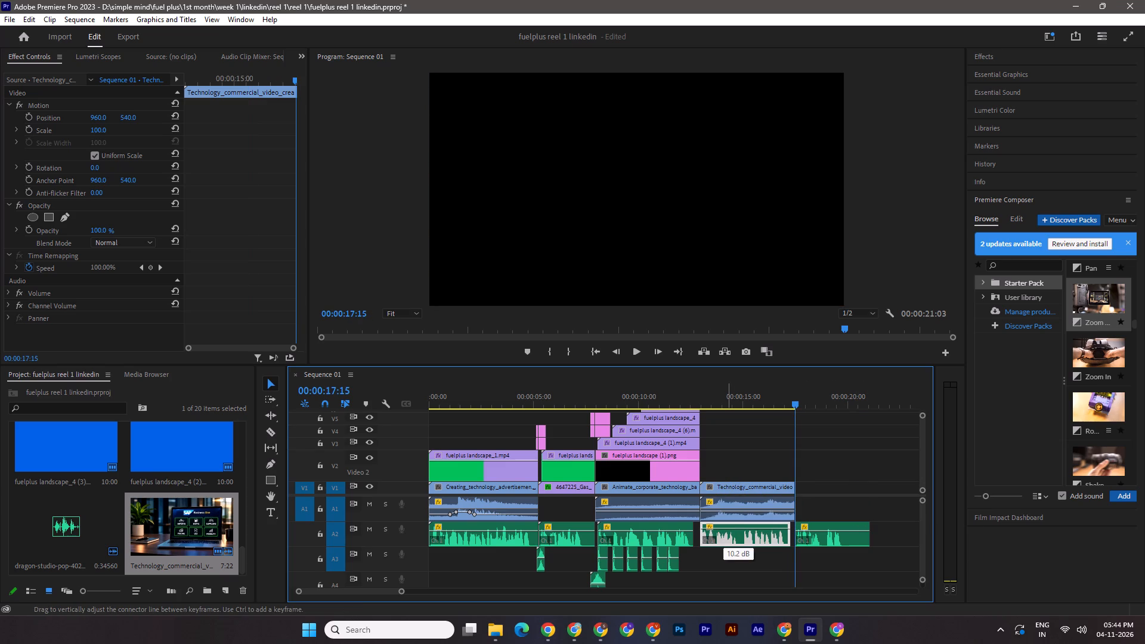
drag(812, 531, 813, 531)
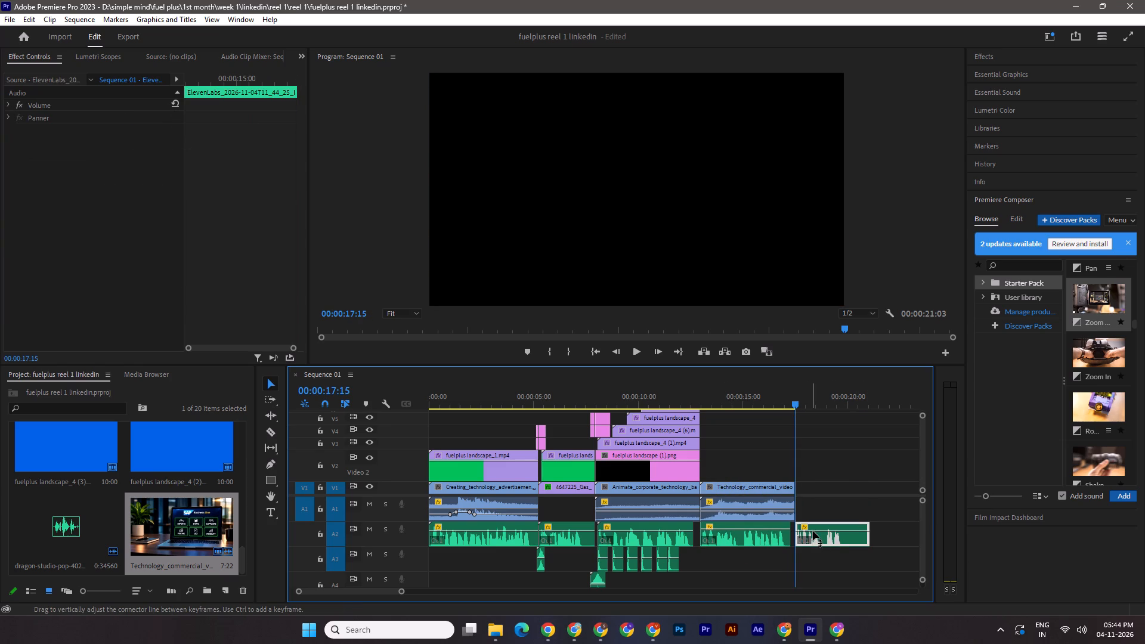
drag(813, 531, 819, 529)
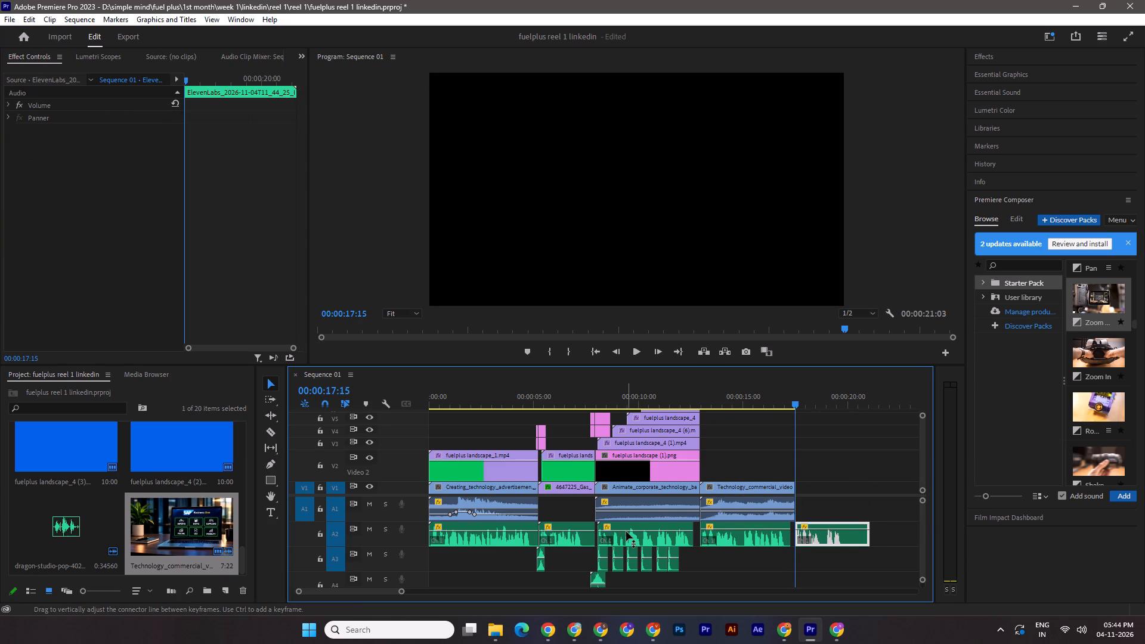
drag(626, 531, 633, 529)
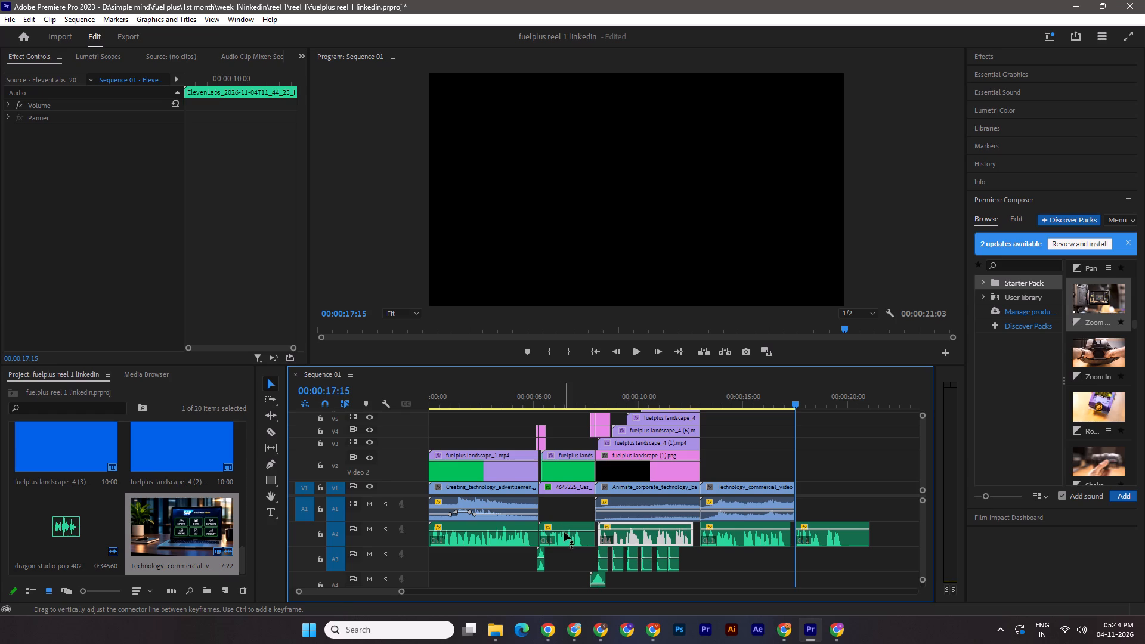
click(561, 530)
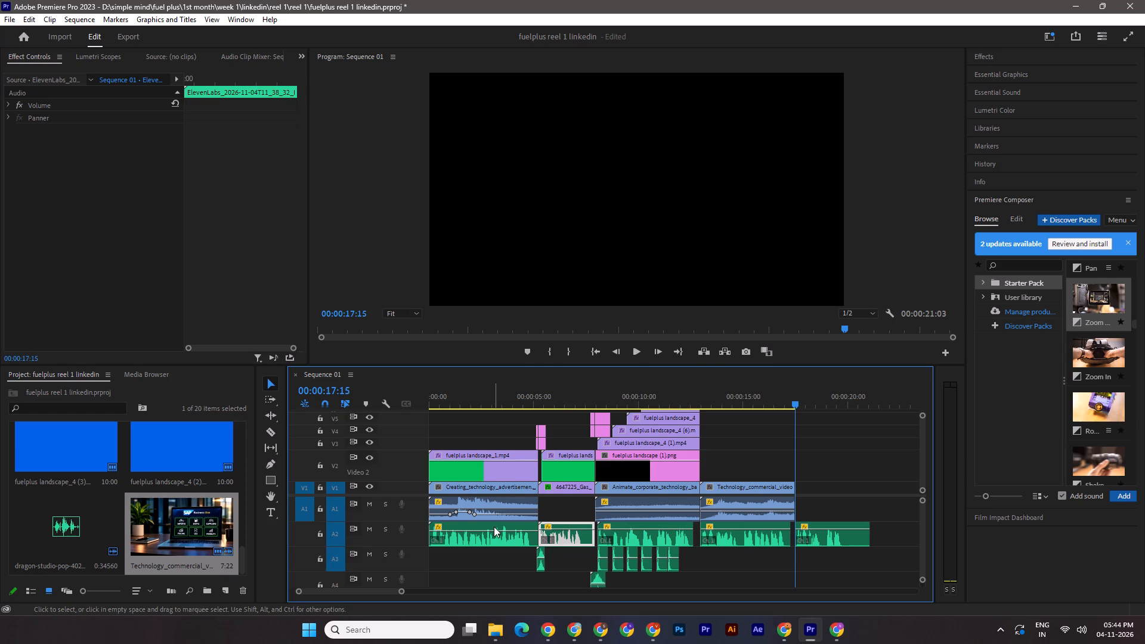
key(ctrl+s)
drag(491, 531, 497, 529)
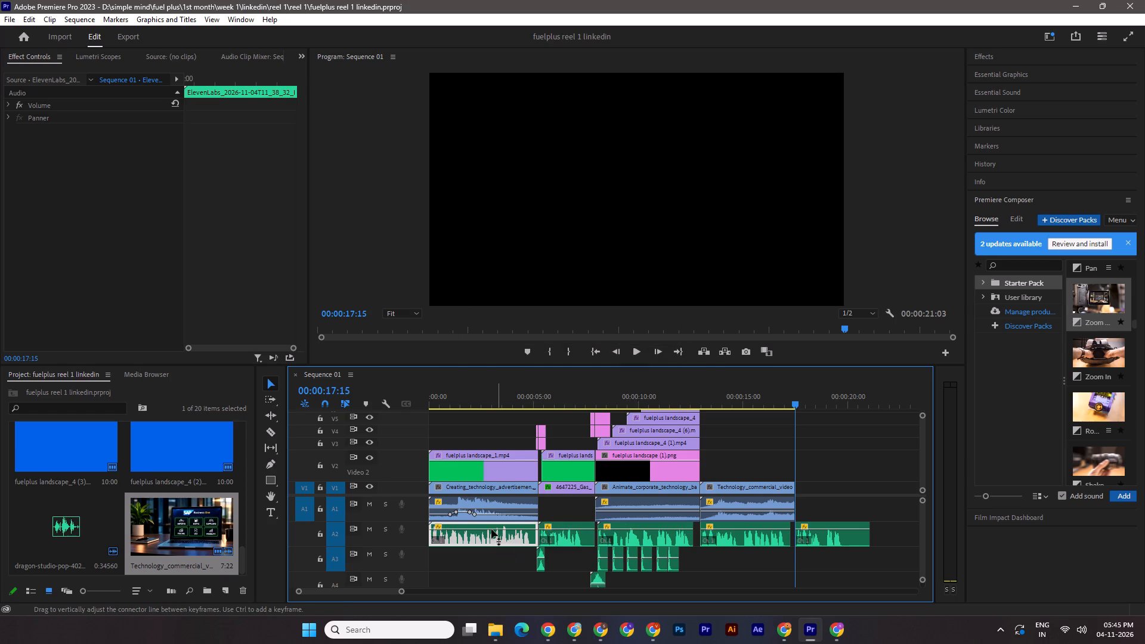
key(ctrl+s)
Play the sequence from the end of the six gaps scene and export the frame at 00:00:15:26 as a PNG still.
drag(800, 402, 696, 403)
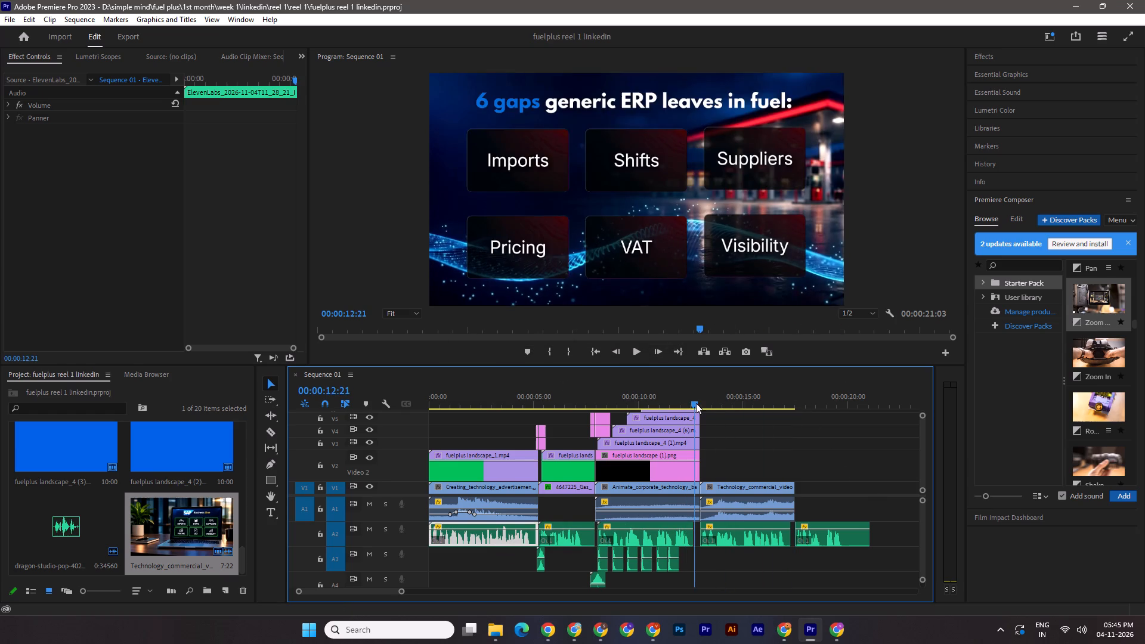
drag(696, 403, 692, 405)
key(space)
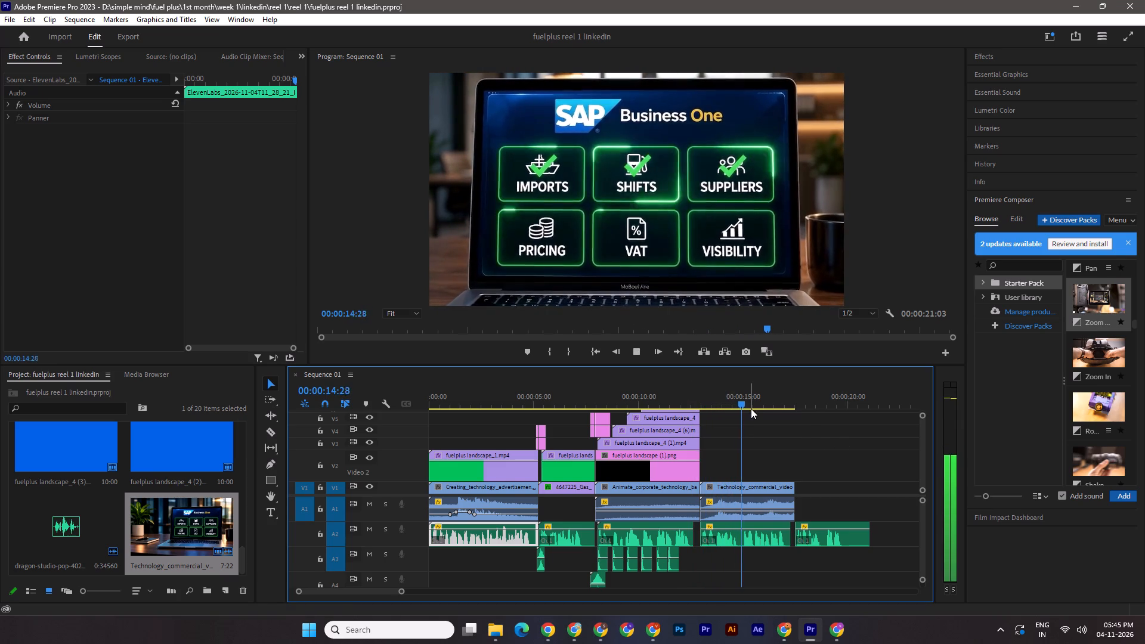
key(space)
click(743, 354)
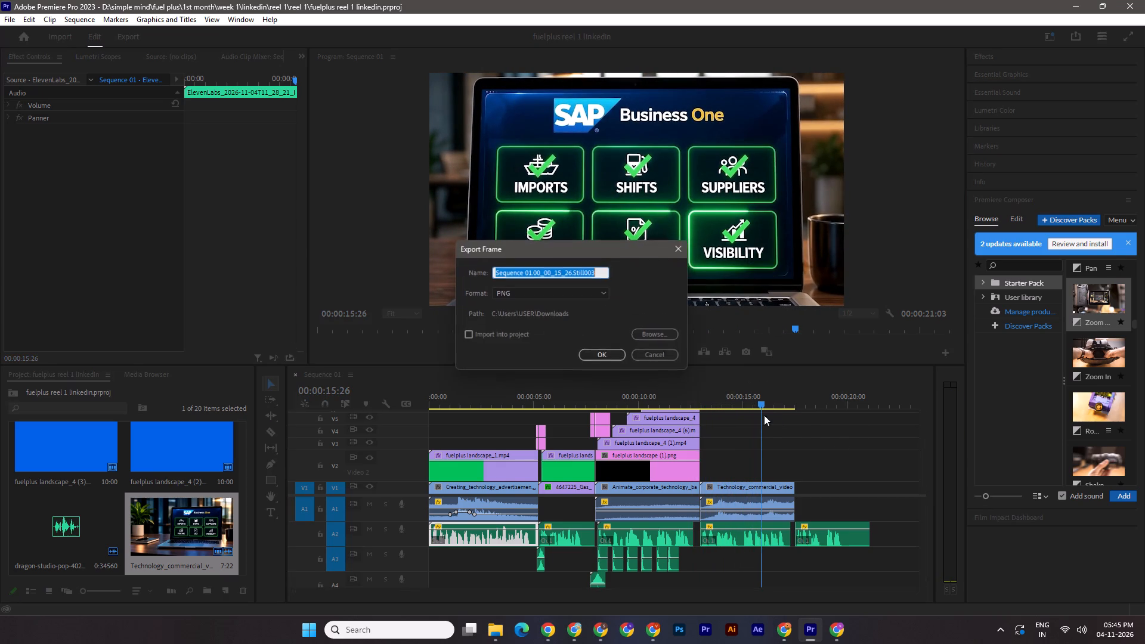
click(611, 358)
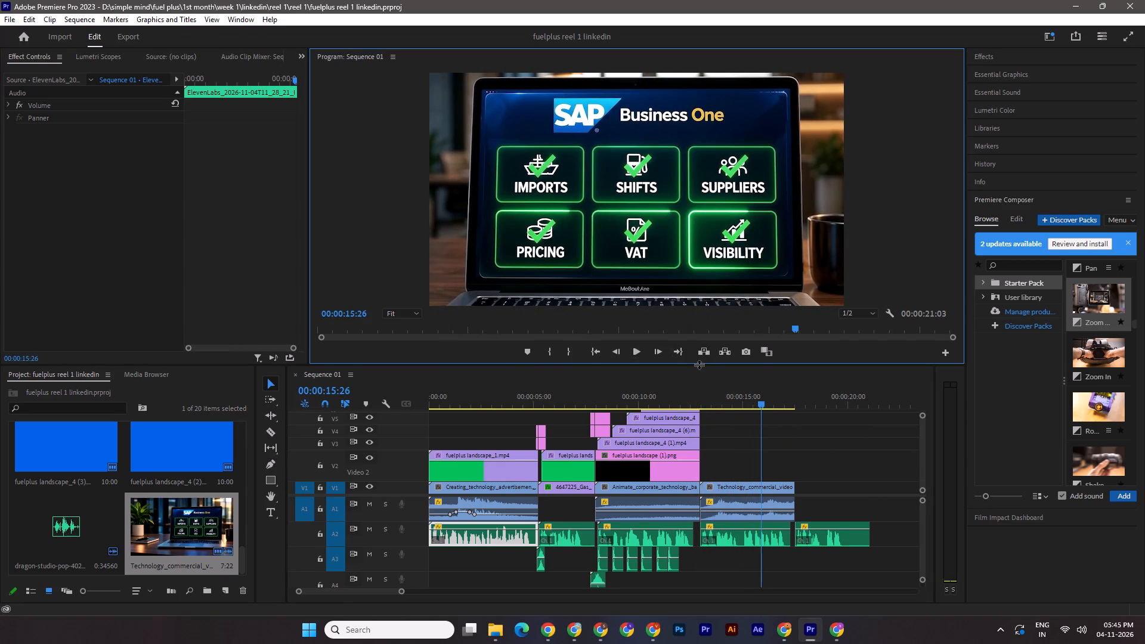
Add the Pan Bottom transition above all video layers at the cut into the SAP clip, put its sound on A4, and save.
drag(699, 364, 731, 253)
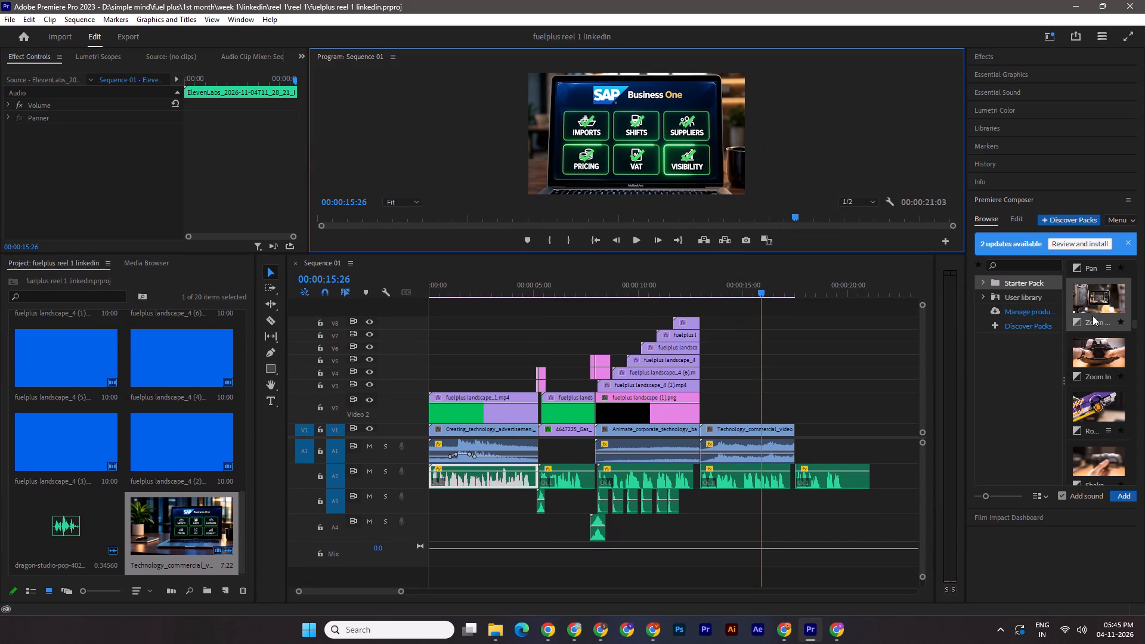
scroll(1098, 343, up, 1)
click(1091, 302)
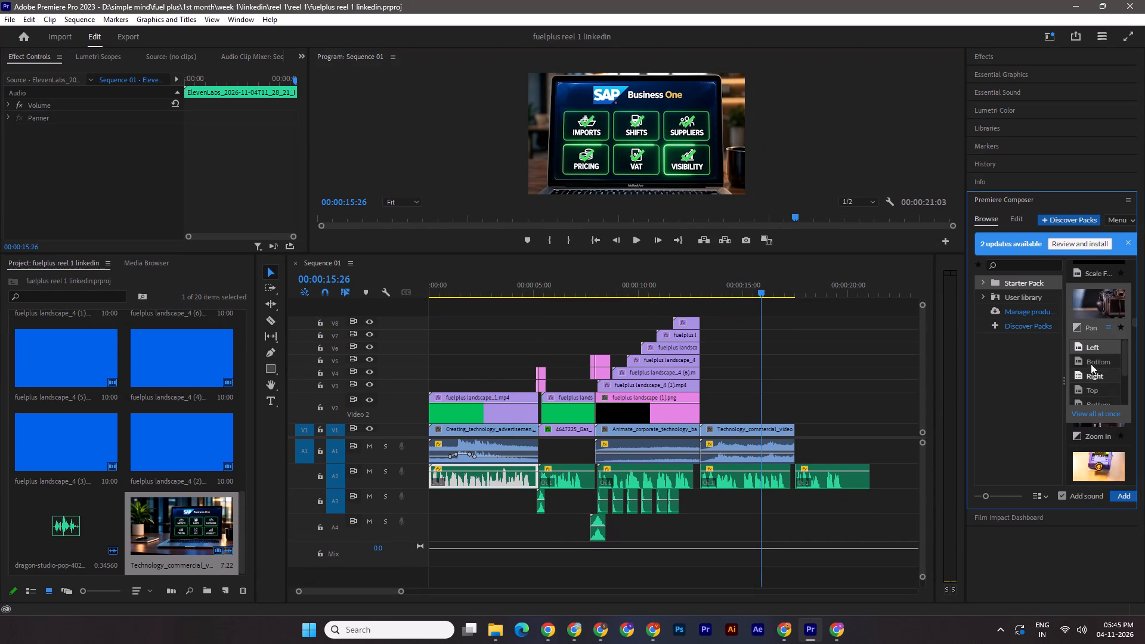
click(1090, 361)
drag(1115, 306, 701, 318)
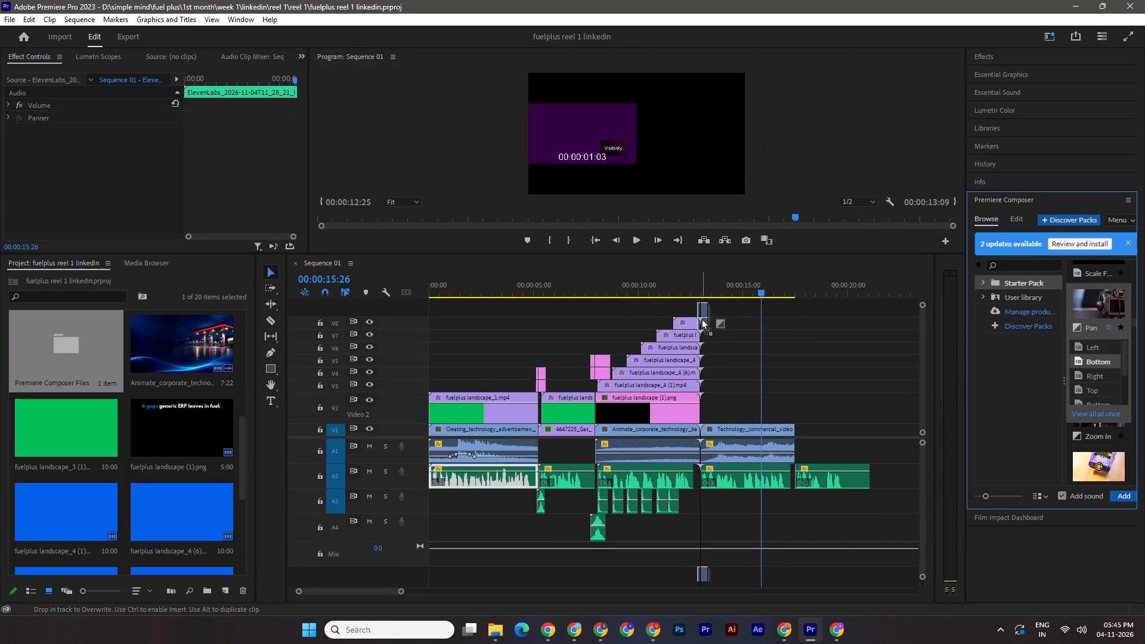
drag(701, 318, 704, 309)
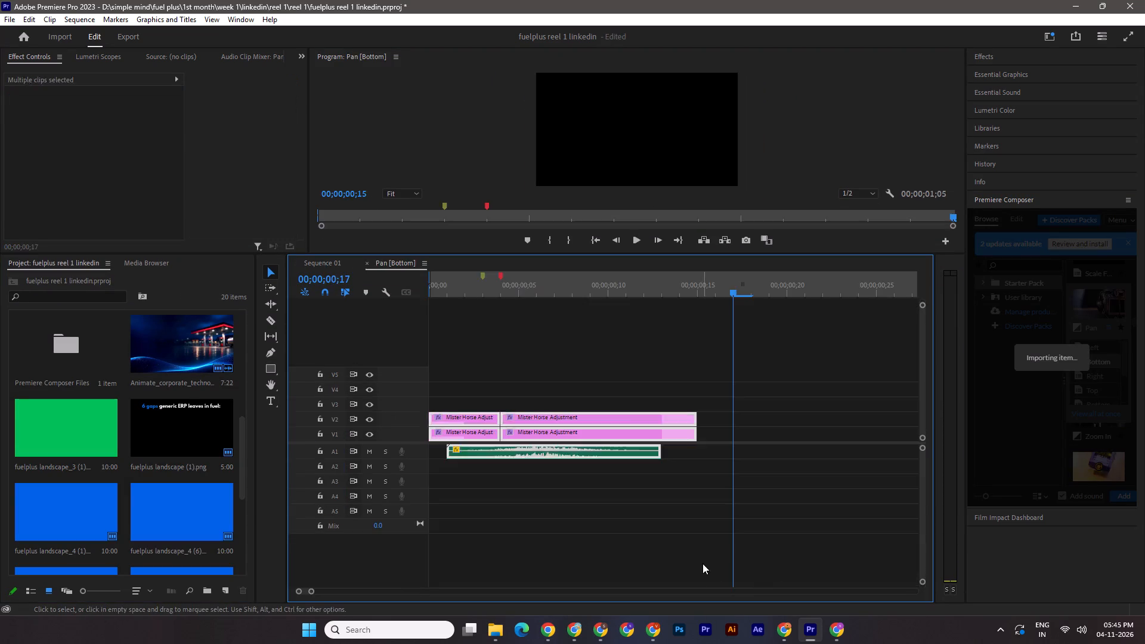
shift+drag(702, 551, 702, 524)
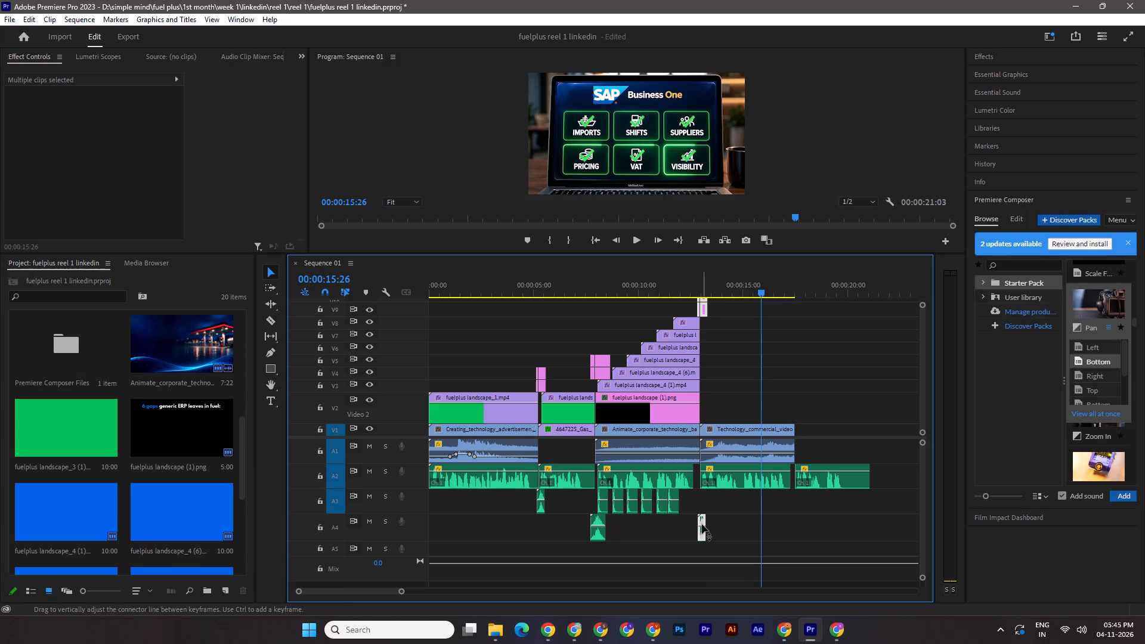
key(ctrl+s)
Switch to the fuelplus landscape design in Canva, open the Shalini folder, and add a new page 19 after page 18.
click(607, 628)
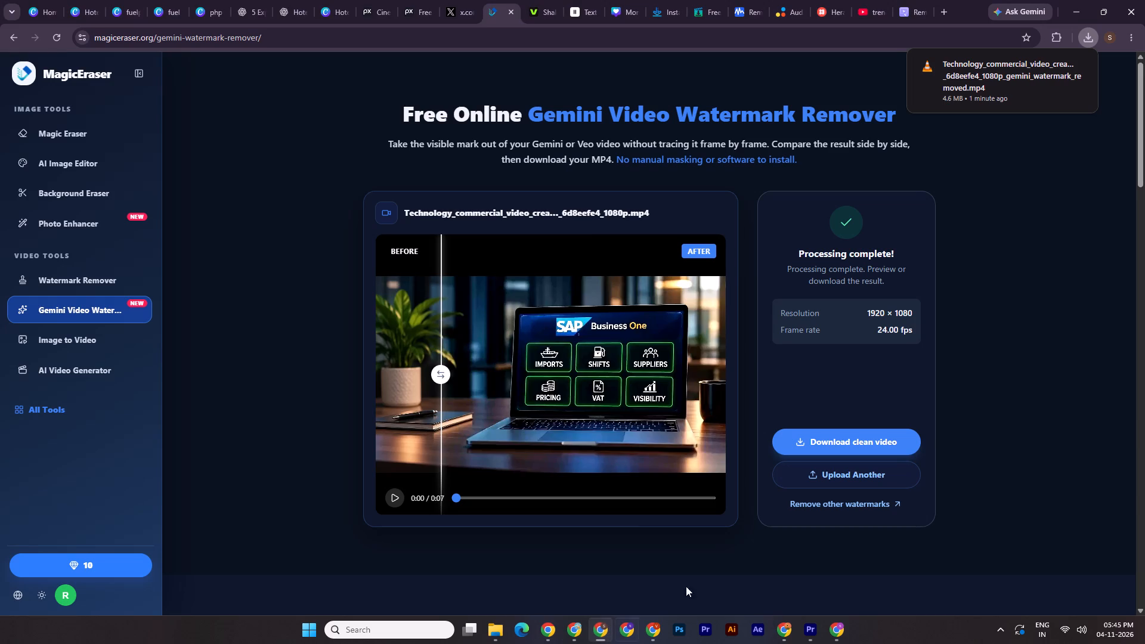
click(131, 0)
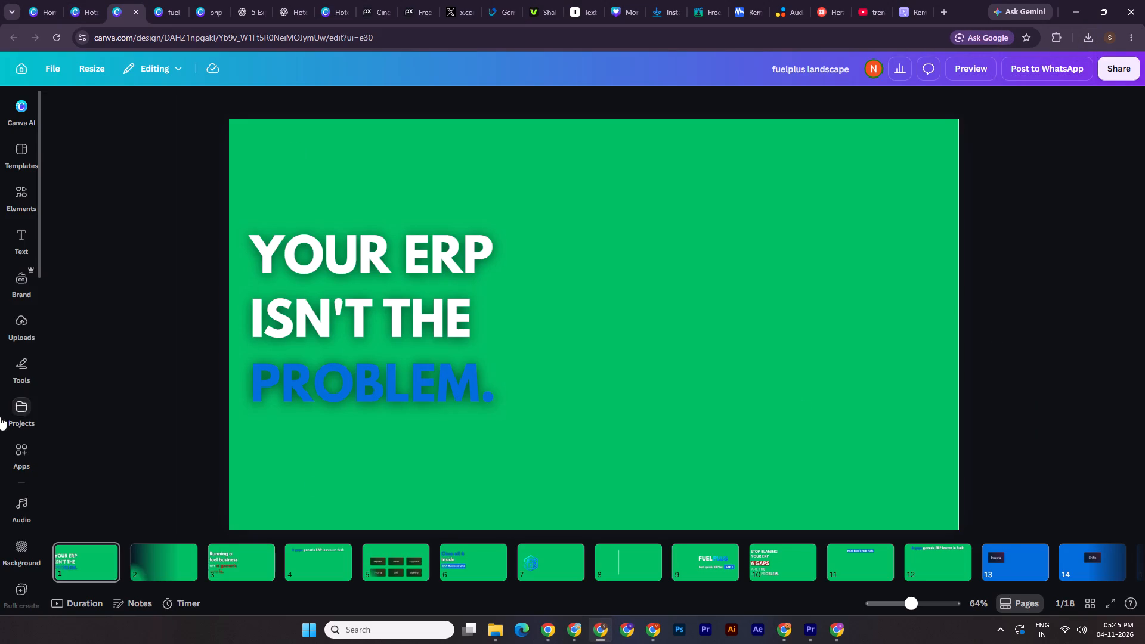
scroll(0, 421, down, 17)
click(30, 123)
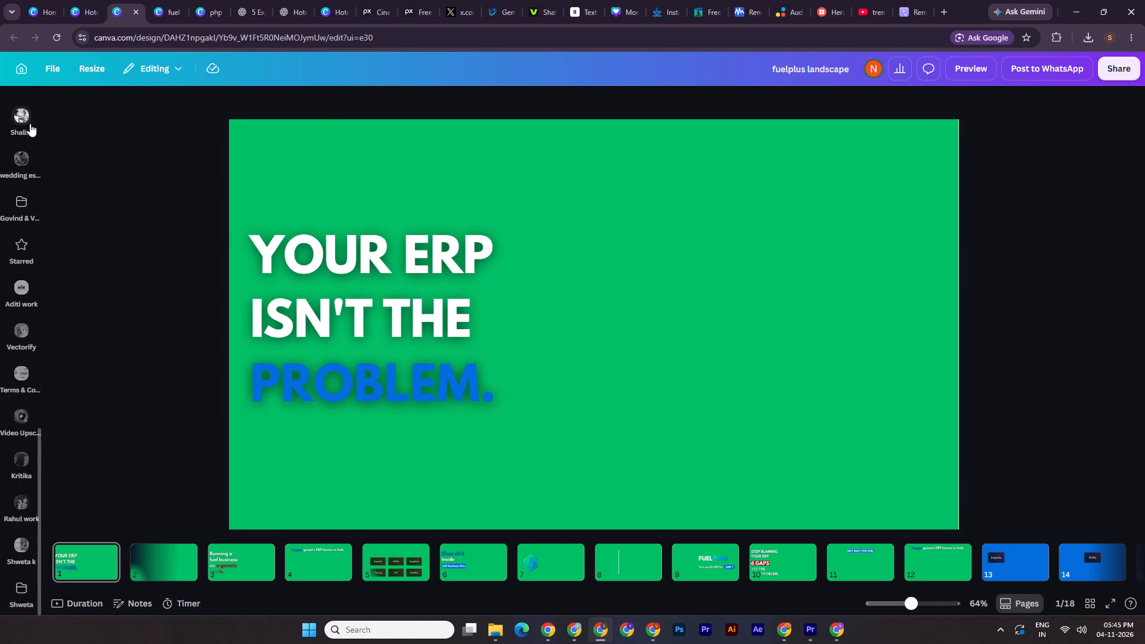
drag(580, 587, 1144, 559)
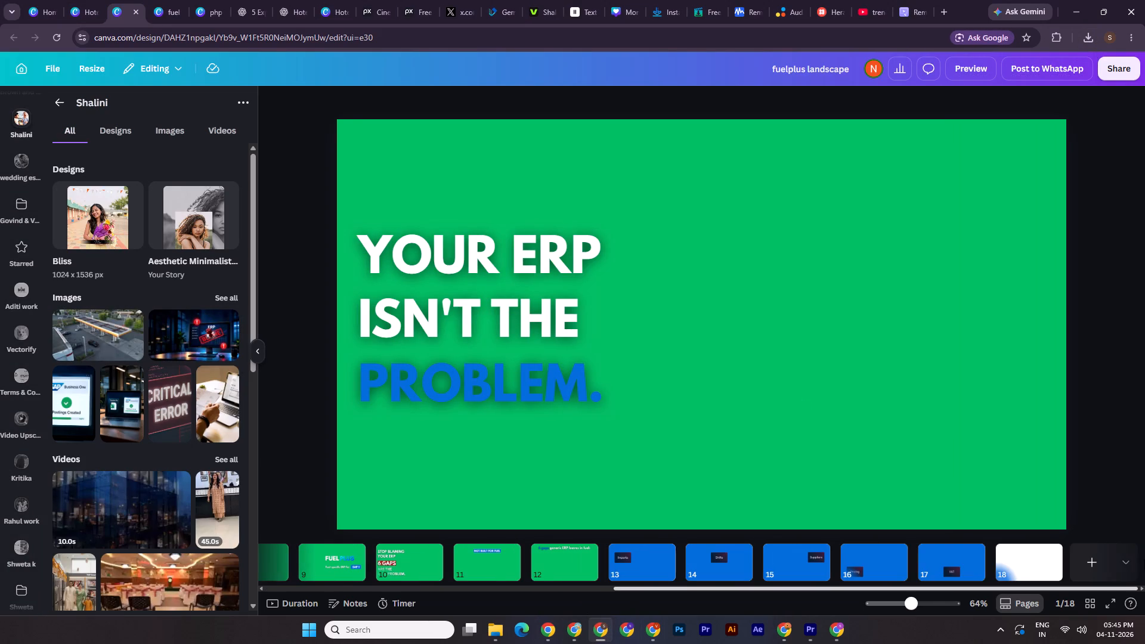
drag(1144, 559, 1144, 559)
click(1022, 563)
click(1075, 565)
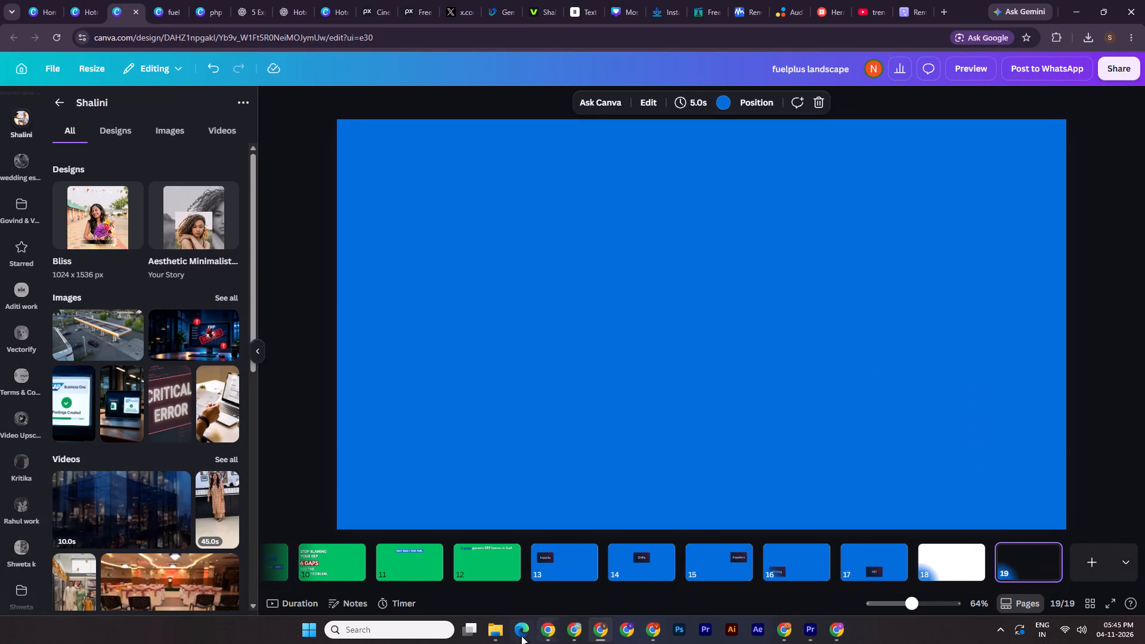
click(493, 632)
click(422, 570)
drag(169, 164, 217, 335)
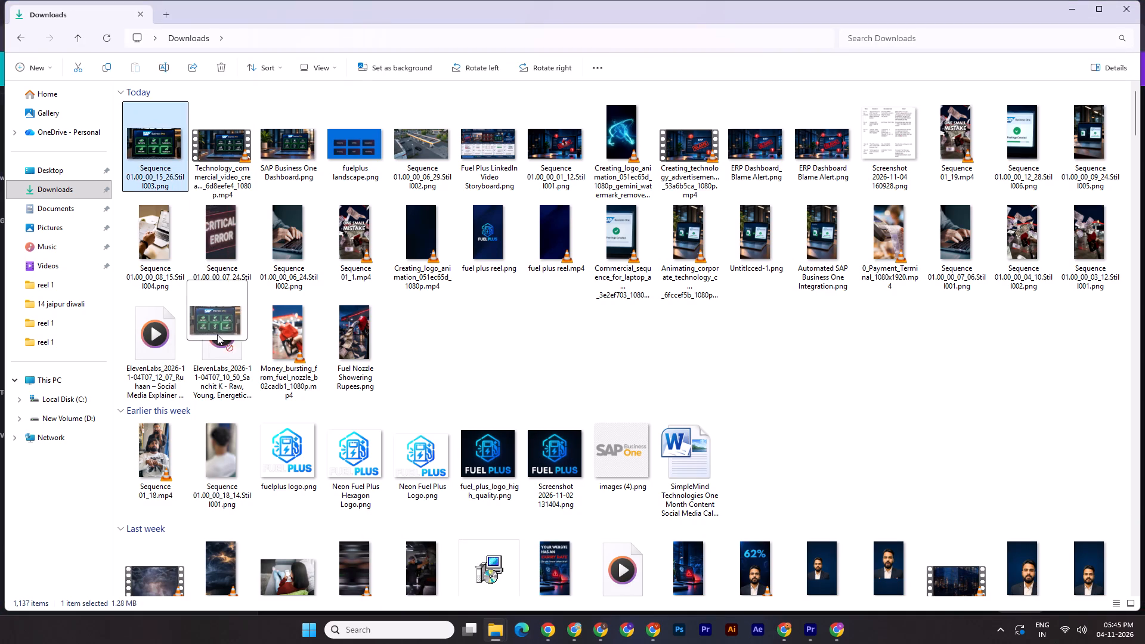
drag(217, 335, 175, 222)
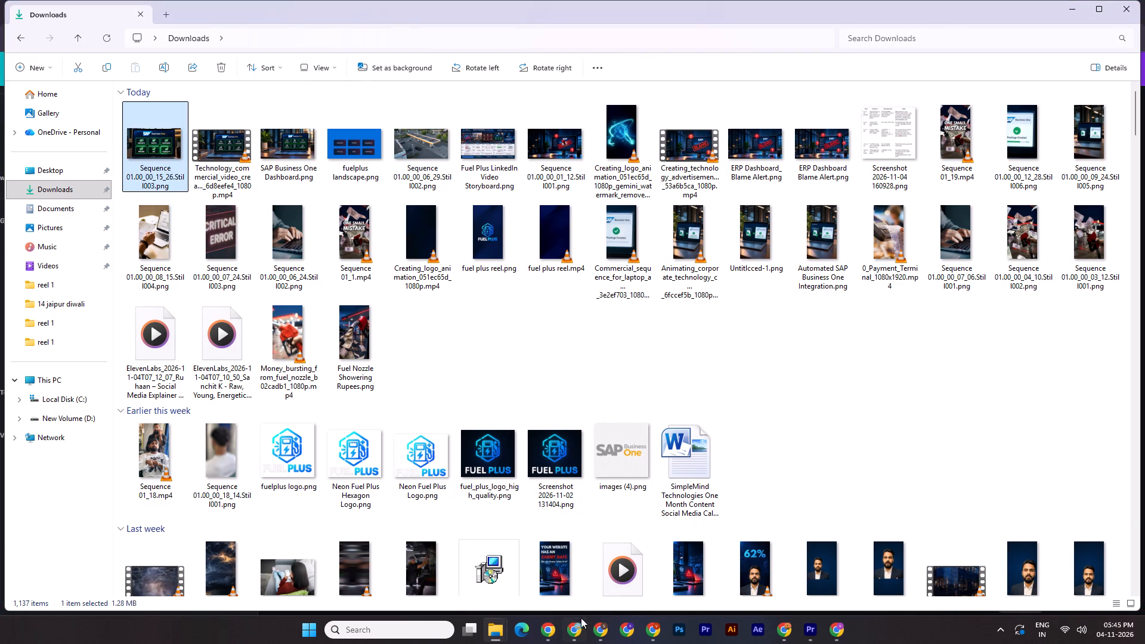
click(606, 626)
Upload the exported 00:00:15:26 still from the Downloads folder into the Shalini folder in Canva.
click(500, 632)
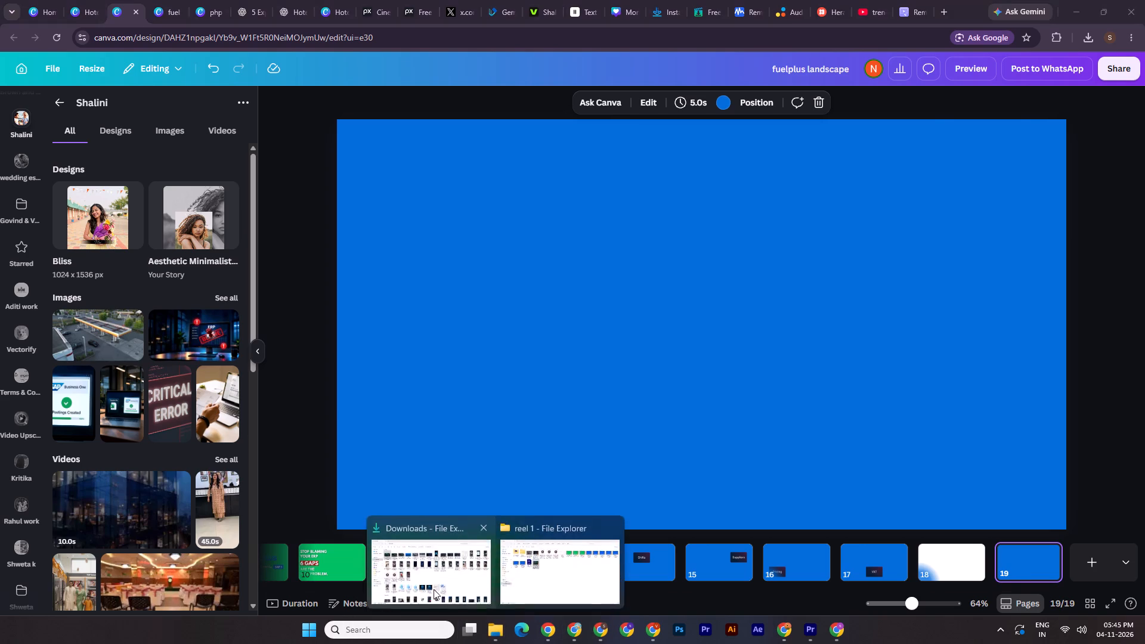
click(434, 589)
drag(170, 167, 551, 577)
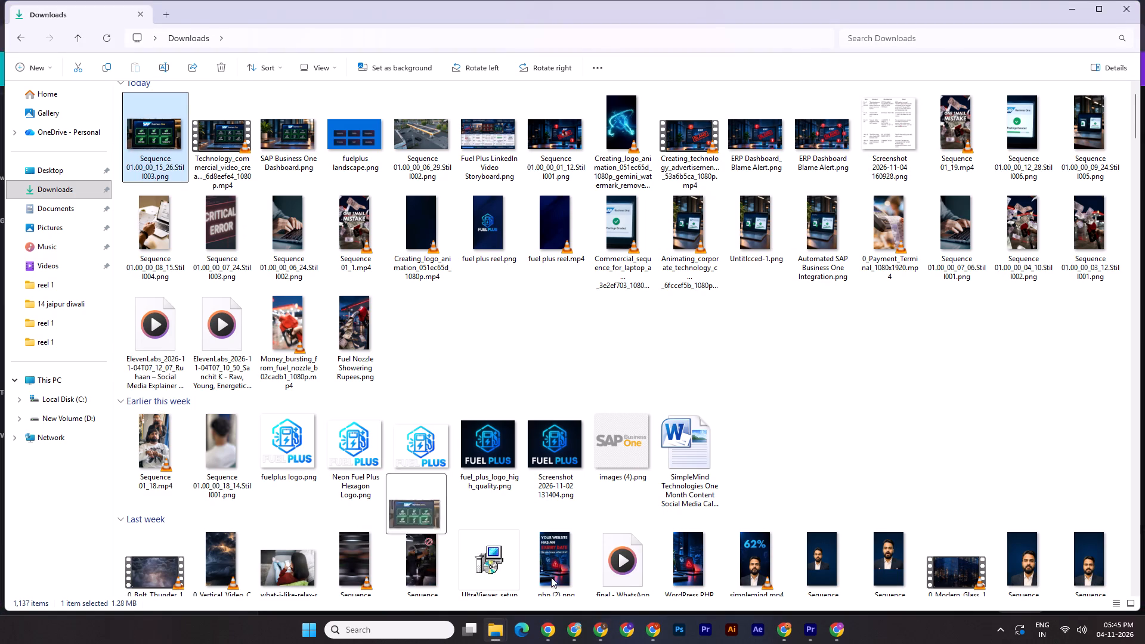
drag(551, 577, 174, 397)
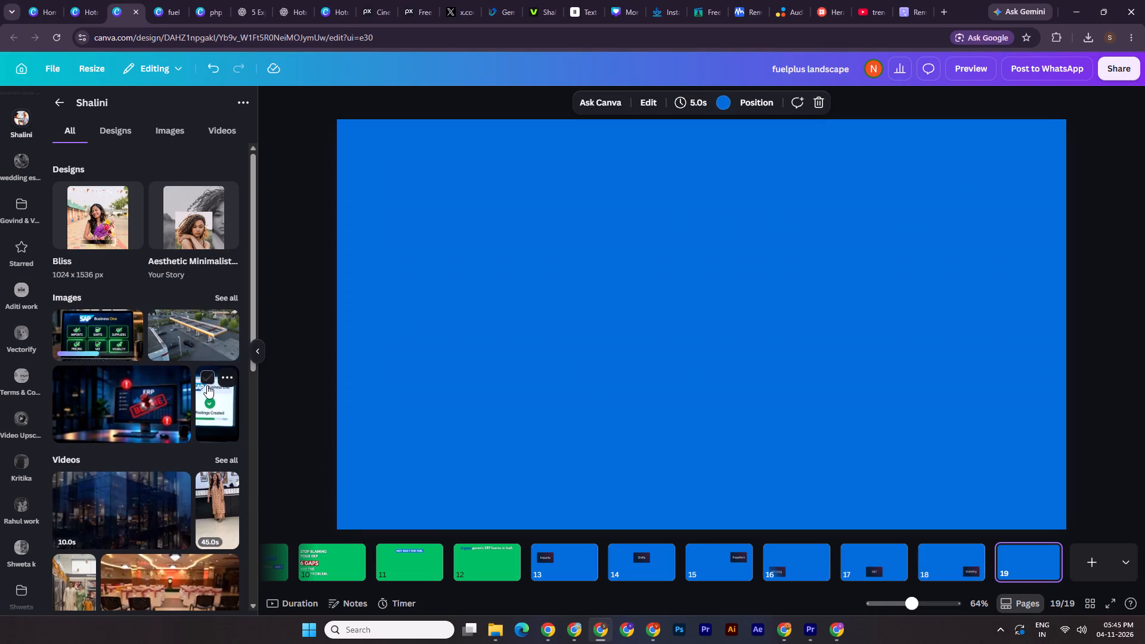
Place the uploaded SAP Business One still on page 19 and enlarge it to fill the whole page.
click(75, 340)
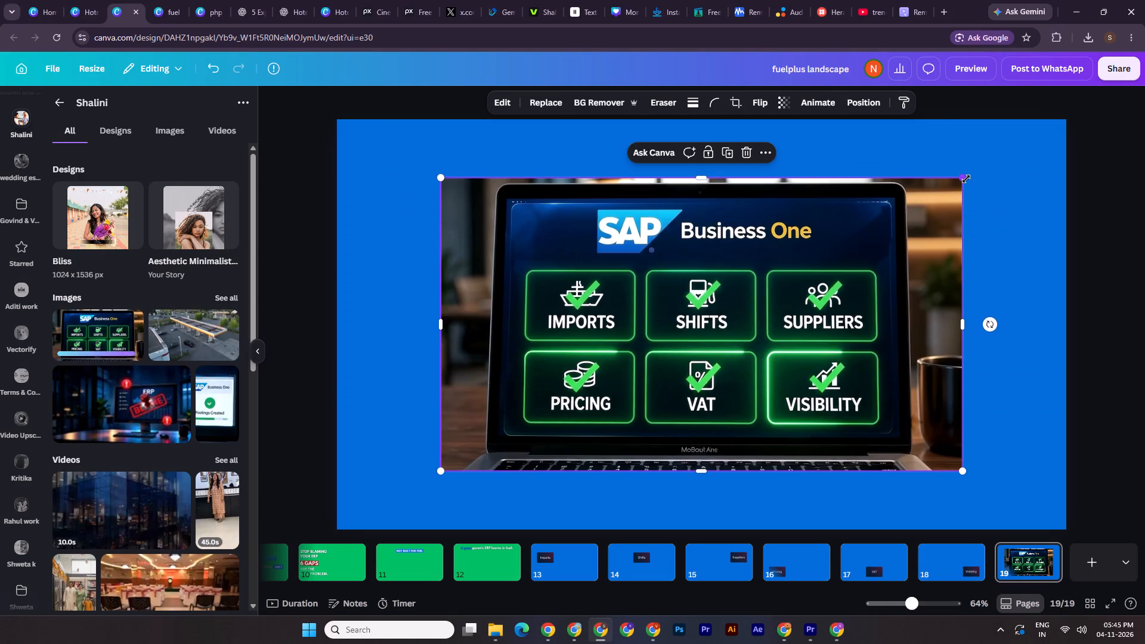
alt+drag(966, 179, 1074, 129)
double_click(1103, 154)
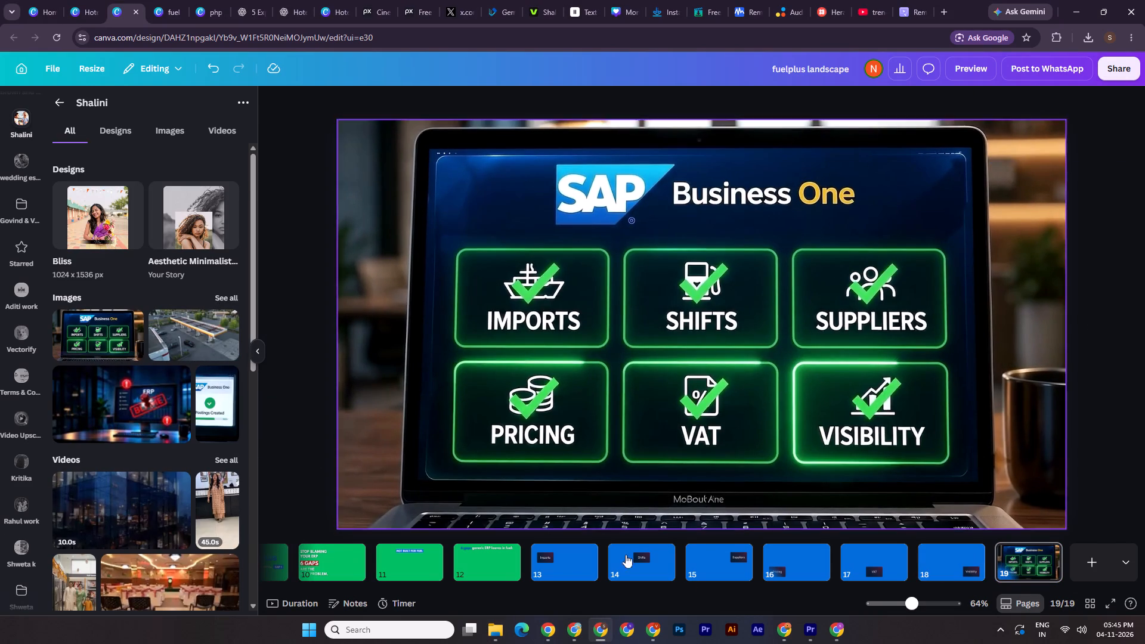
Copy the text "Fuel Plus automates supplier entries in" from page 31 of the fuel plus reel design onto page 19 of fuelplus landscape.
click(148, 0)
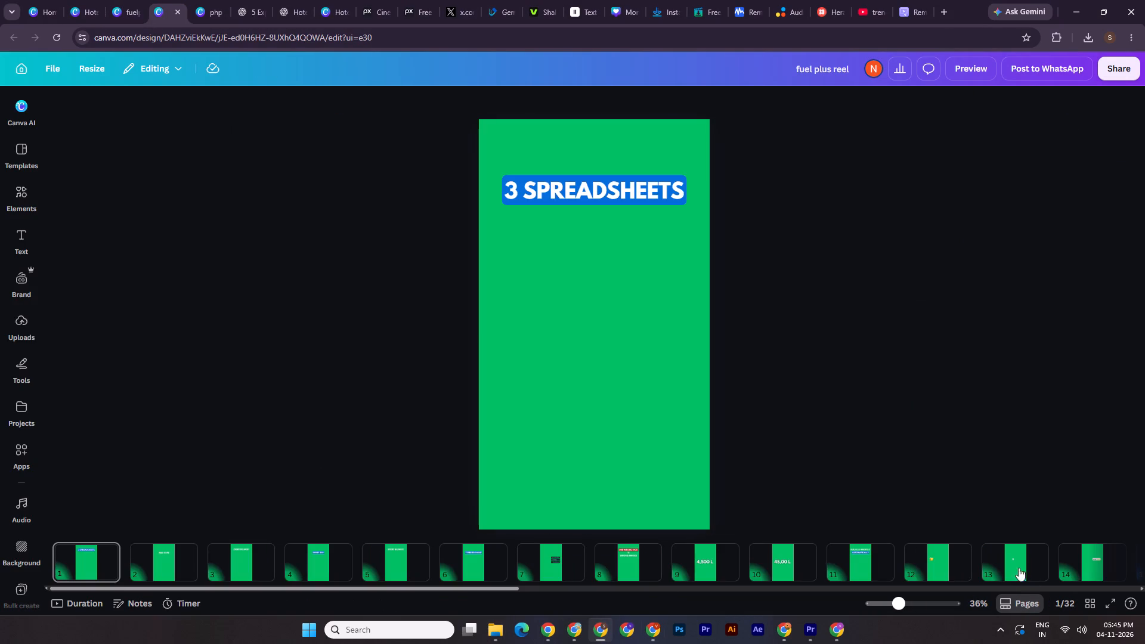
drag(449, 586, 1143, 586)
click(970, 566)
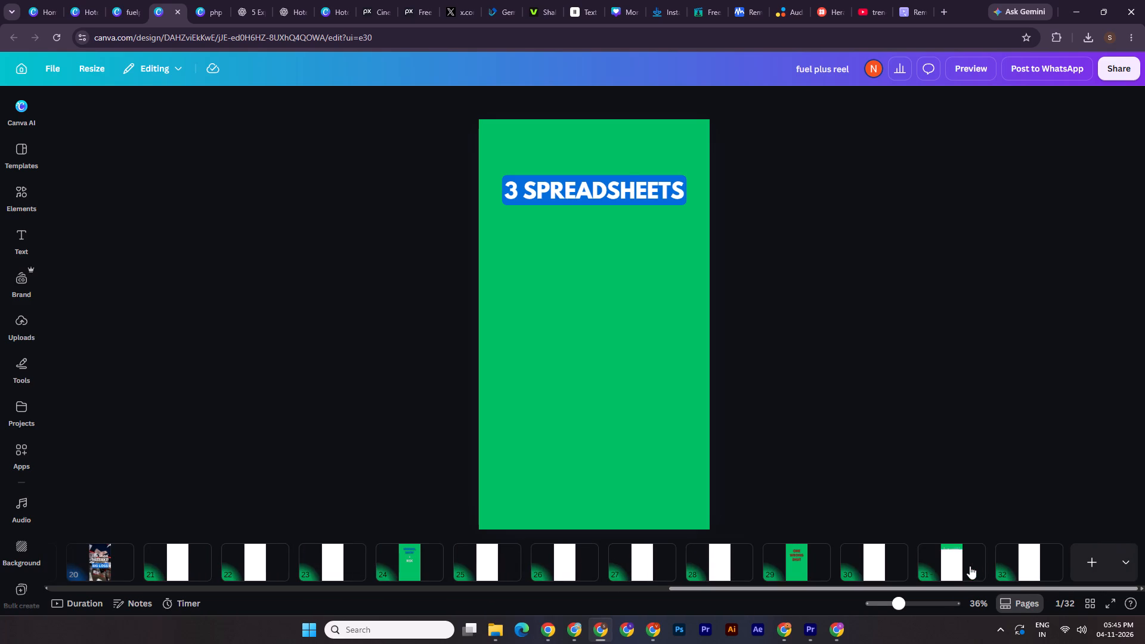
click(550, 200)
key(ctrl+c)
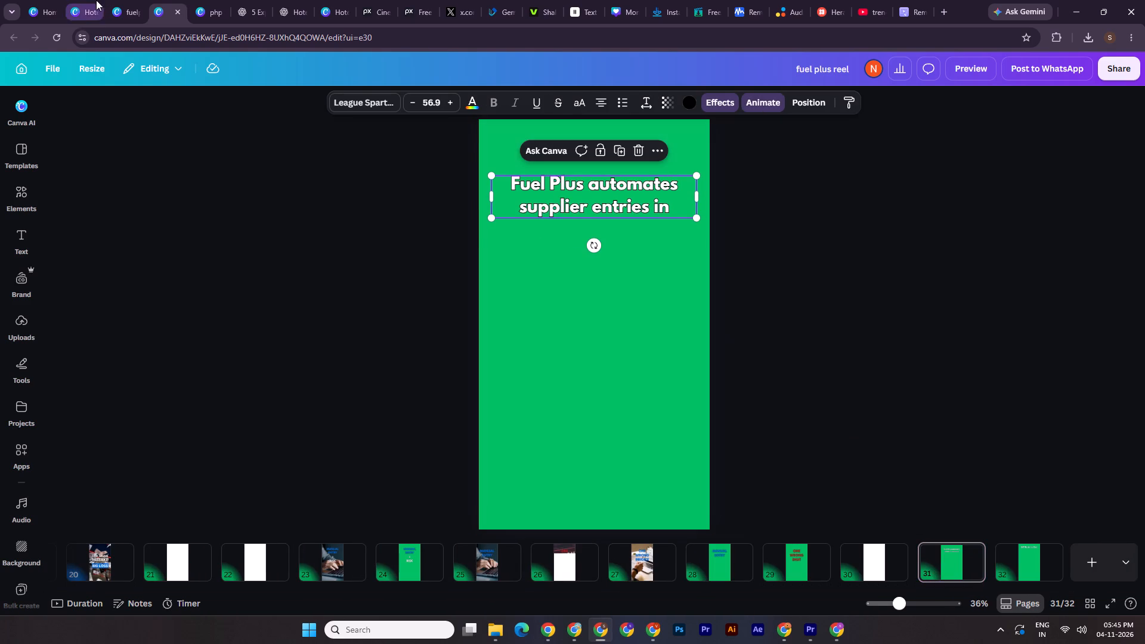
click(96, 0)
click(117, 7)
key(ctrl+v)
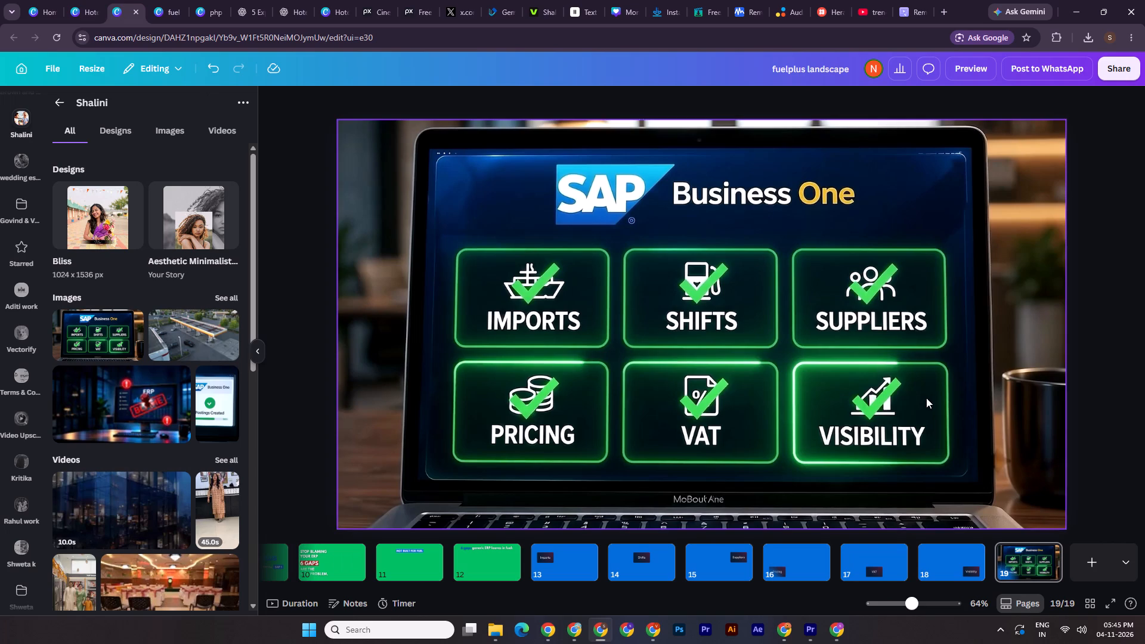
Widen the pasted text box, join its text into one line, and move it near the bottom of the page below the SAP tiles.
drag(731, 252, 991, 271)
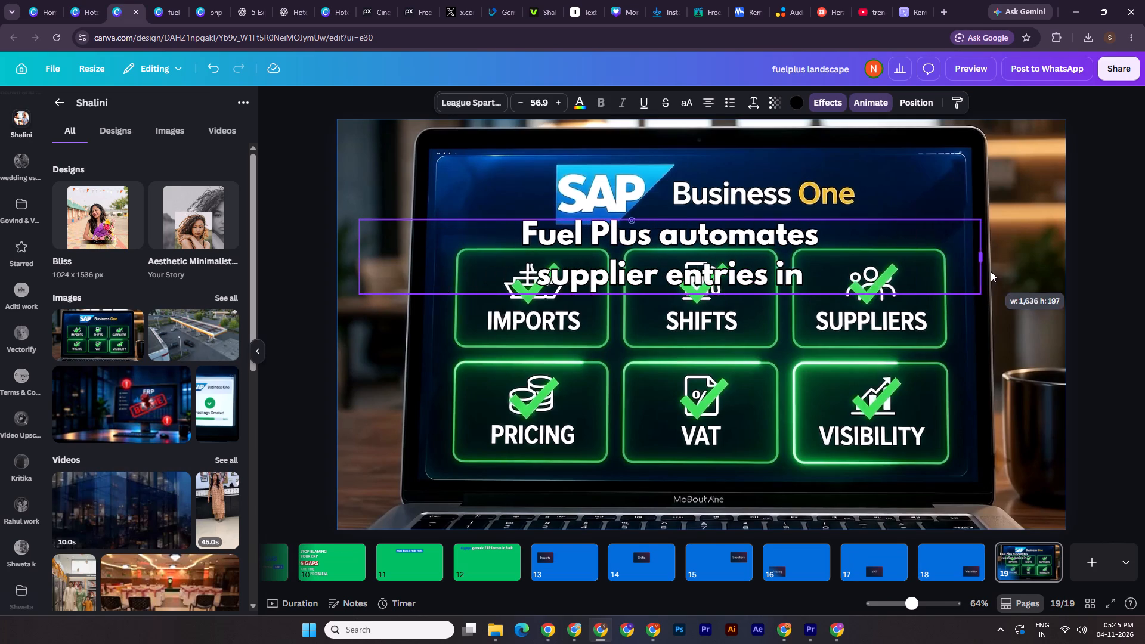
drag(991, 271, 1049, 271)
click(583, 282)
click(572, 280)
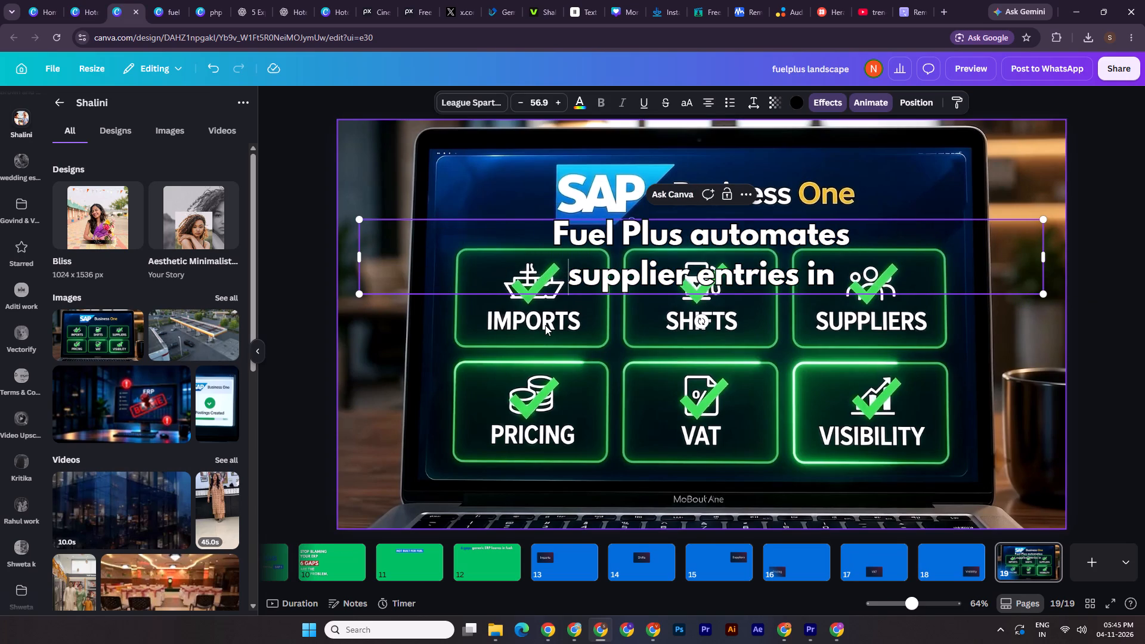
key(BackSpace)
key(space)
click(1104, 226)
shift+drag(933, 233, 949, 331)
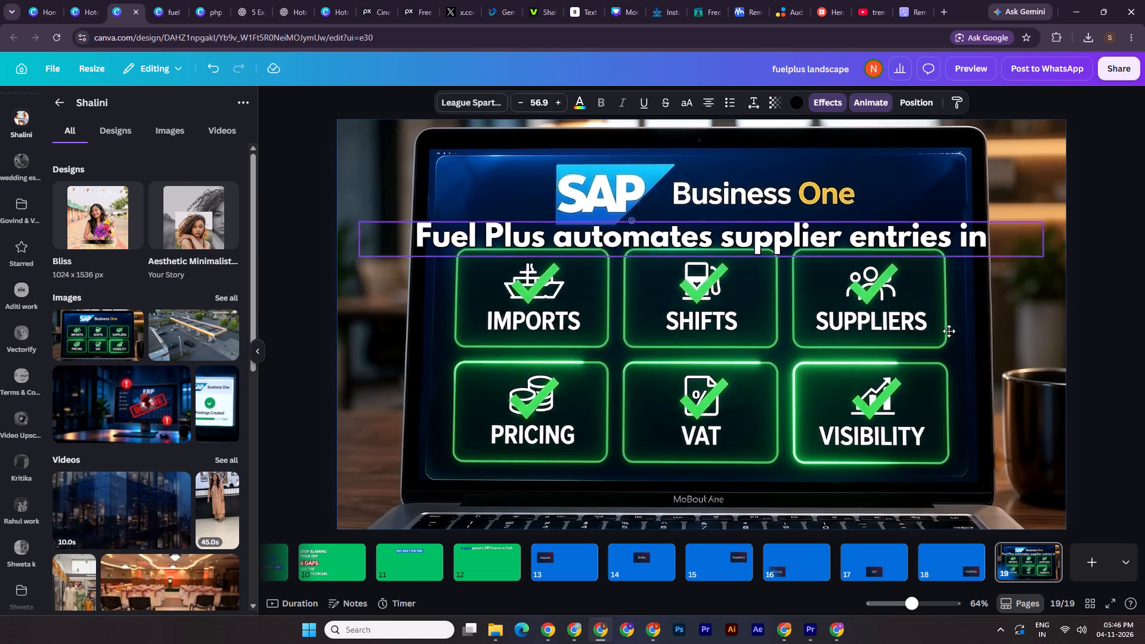
shift+drag(949, 331, 954, 484)
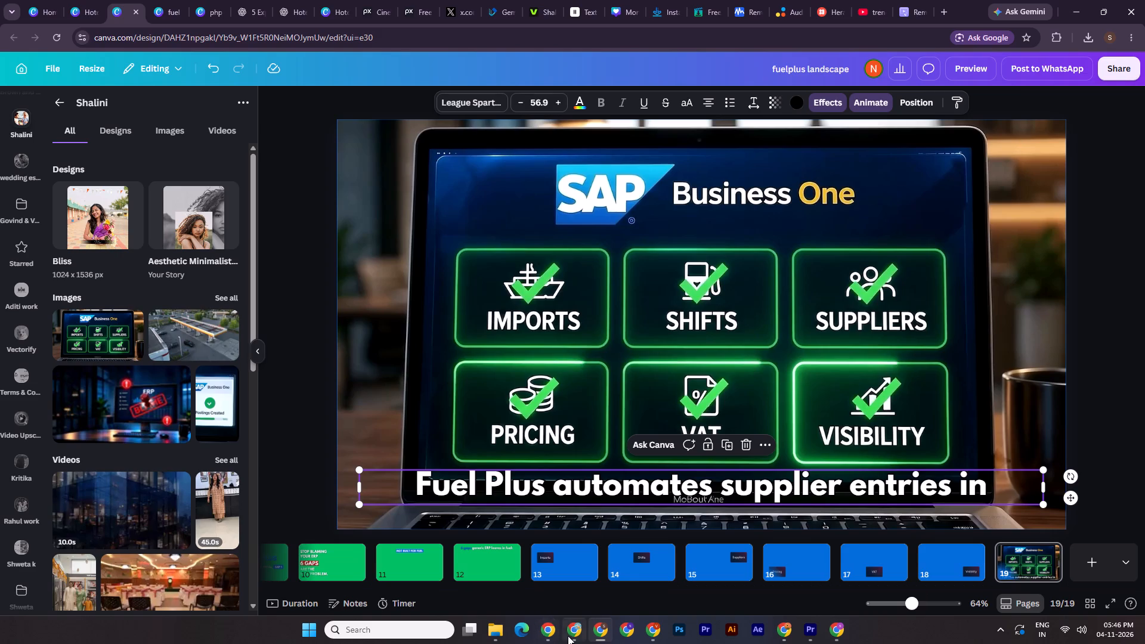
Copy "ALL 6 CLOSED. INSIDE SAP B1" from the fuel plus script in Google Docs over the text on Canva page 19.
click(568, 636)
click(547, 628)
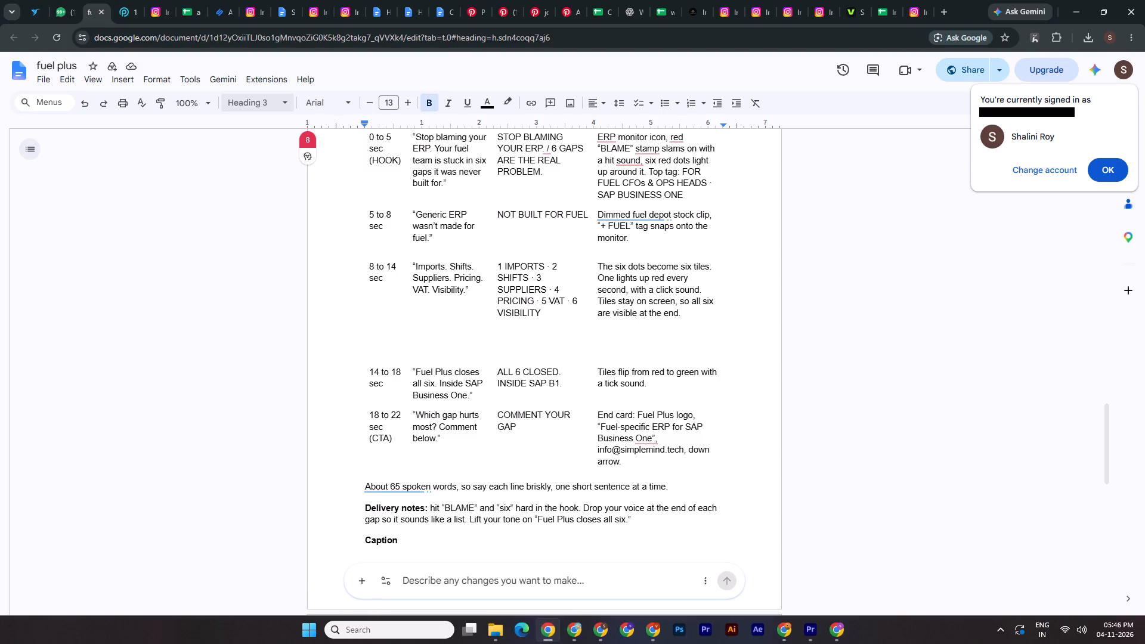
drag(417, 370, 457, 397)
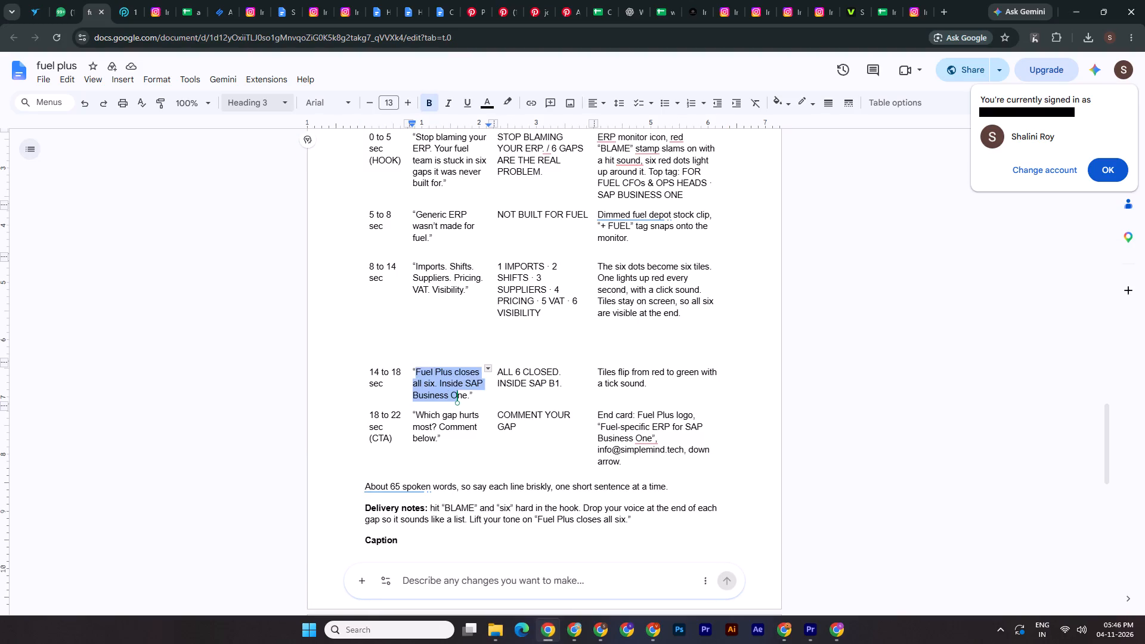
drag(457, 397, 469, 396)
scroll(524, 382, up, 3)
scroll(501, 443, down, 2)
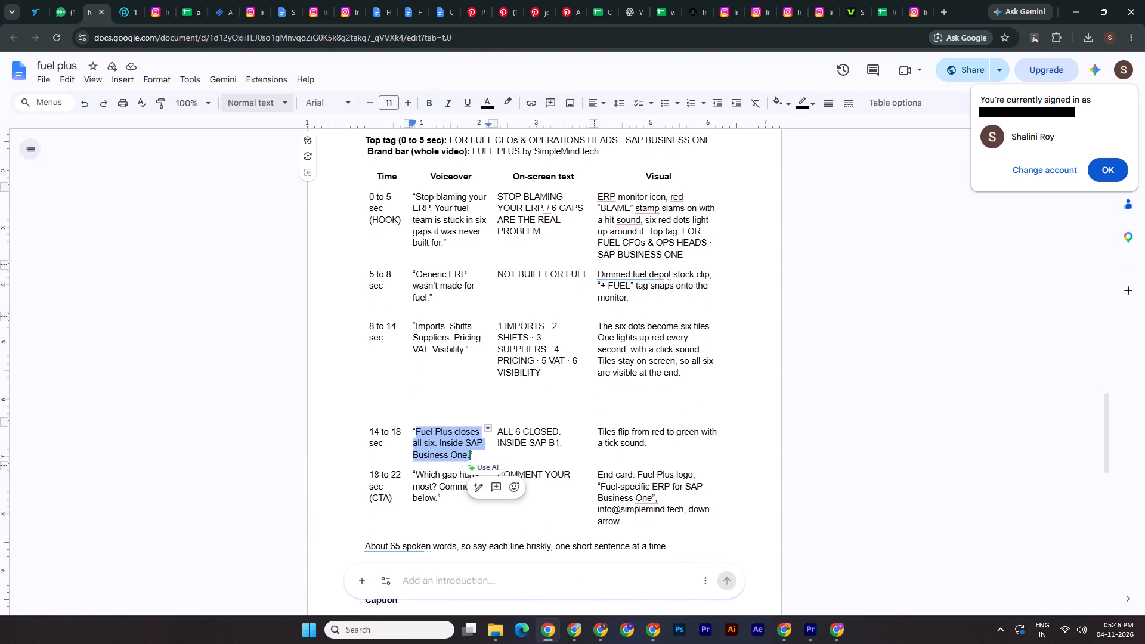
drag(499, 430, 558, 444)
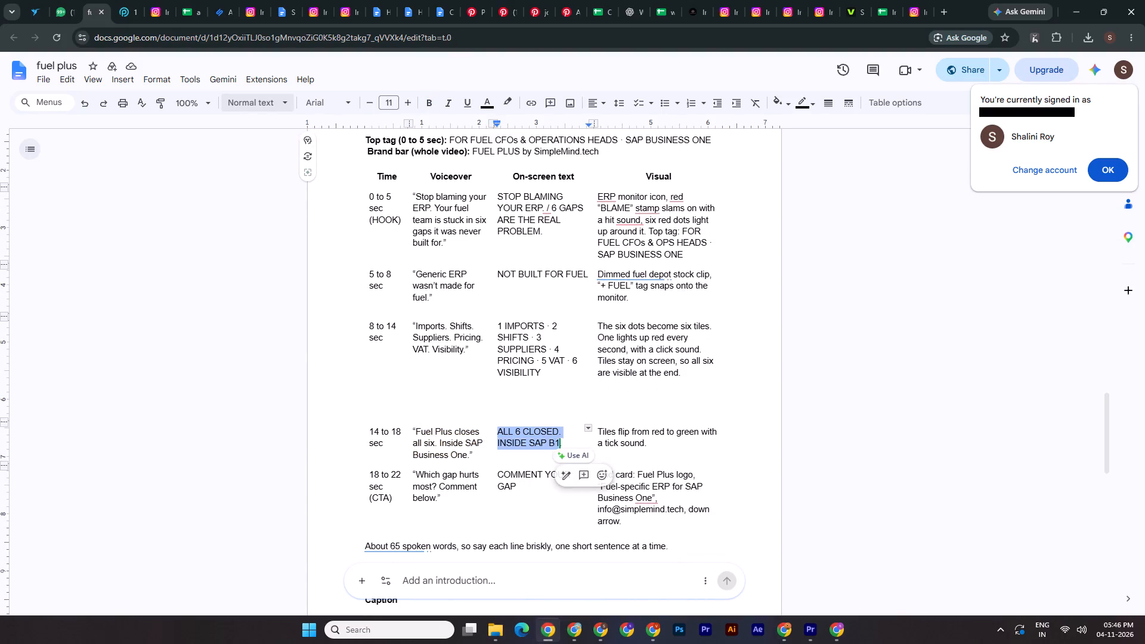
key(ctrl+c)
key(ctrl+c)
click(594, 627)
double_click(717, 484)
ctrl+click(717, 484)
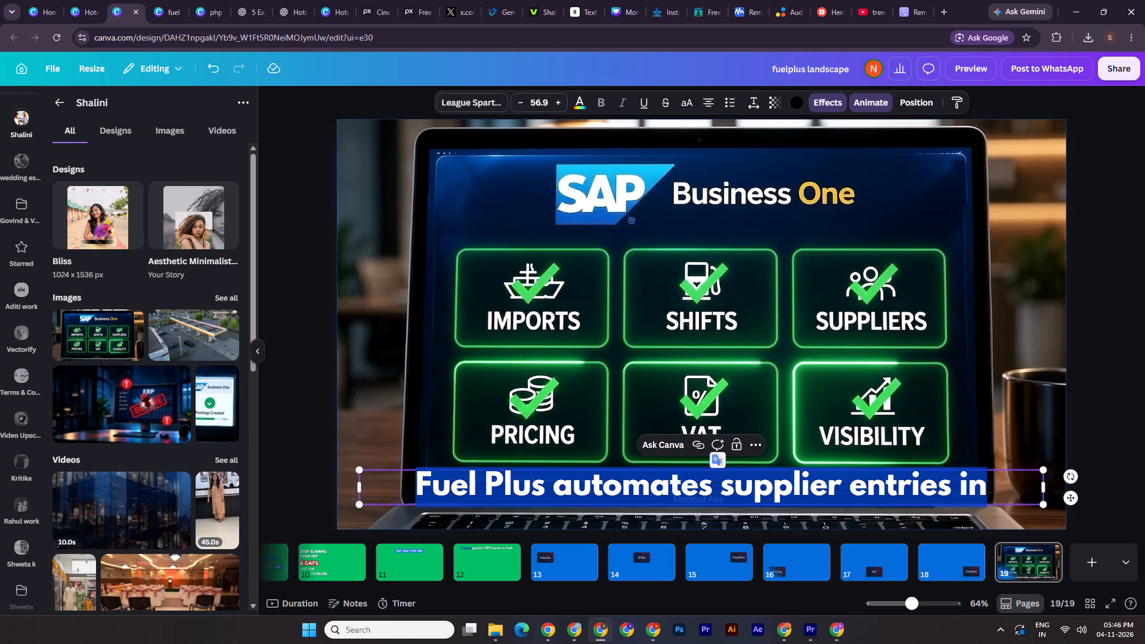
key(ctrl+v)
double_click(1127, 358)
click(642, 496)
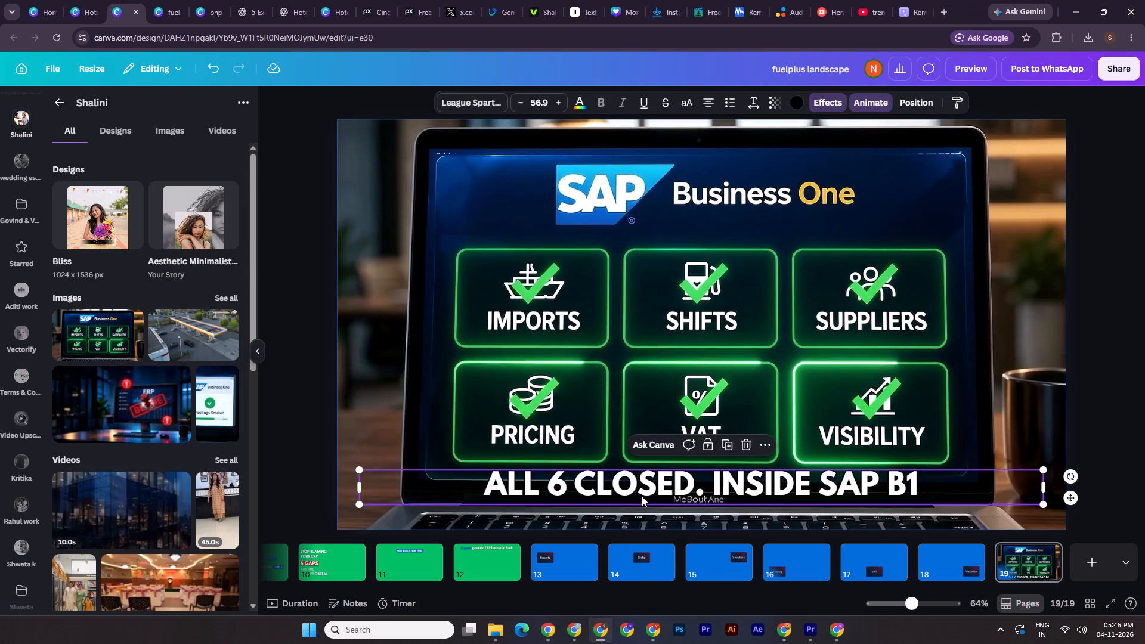
Copy the blue "NOT BUILT FOR FUEL" label from page 11 to page 19 below the tiles, replacing the plain text line there.
click(385, 563)
click(671, 210)
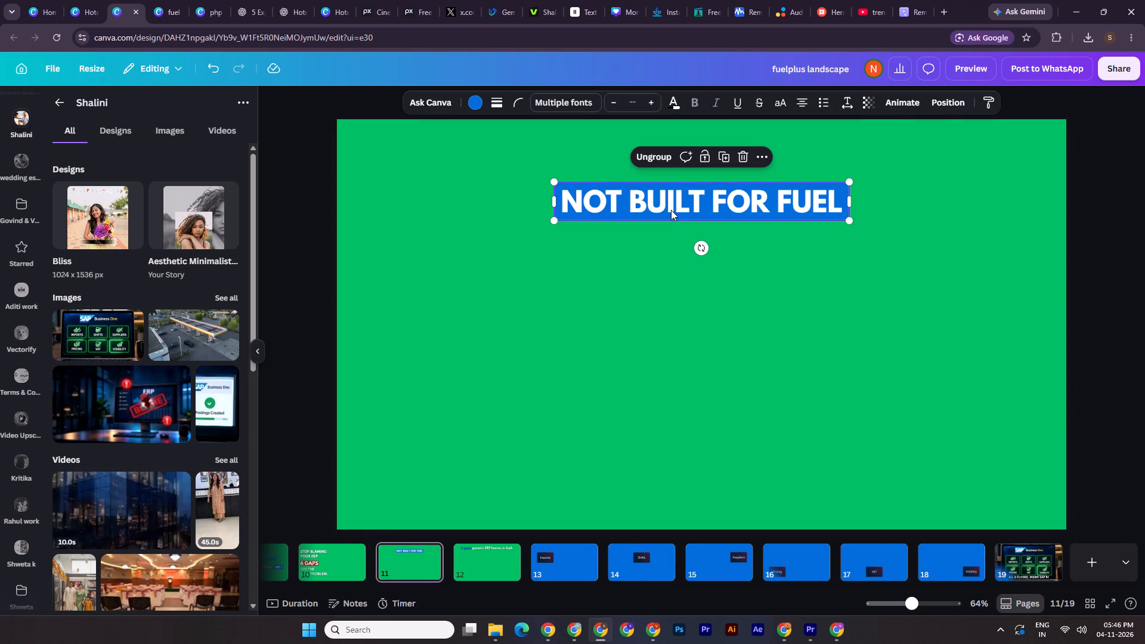
key(ctrl+c)
click(1025, 566)
key(ctrl+v)
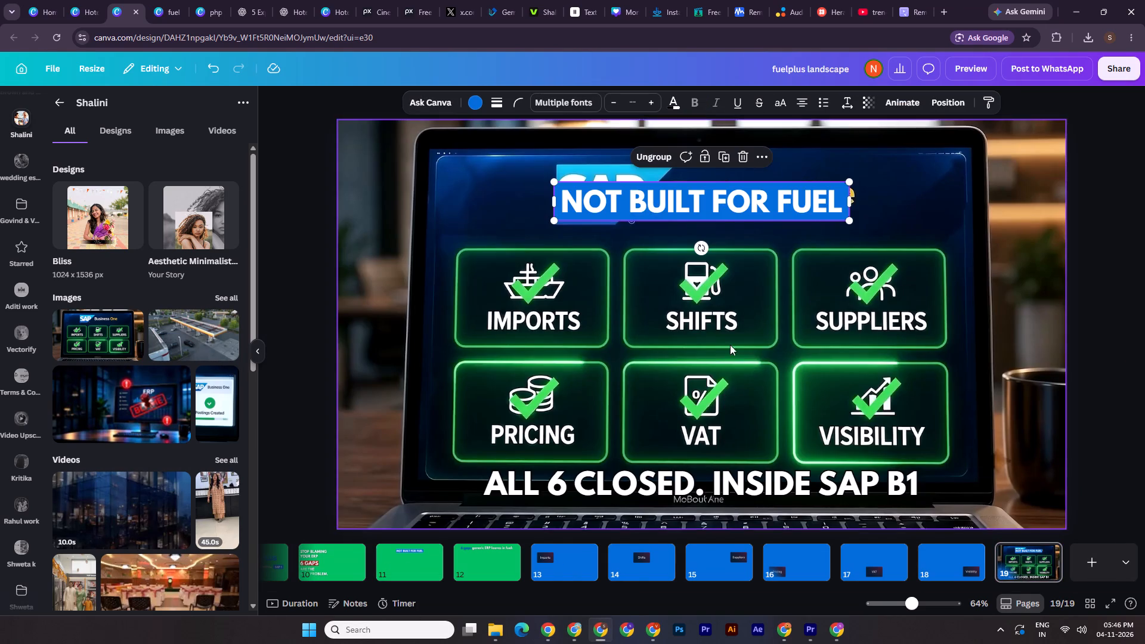
shift+drag(734, 212, 726, 496)
click(889, 499)
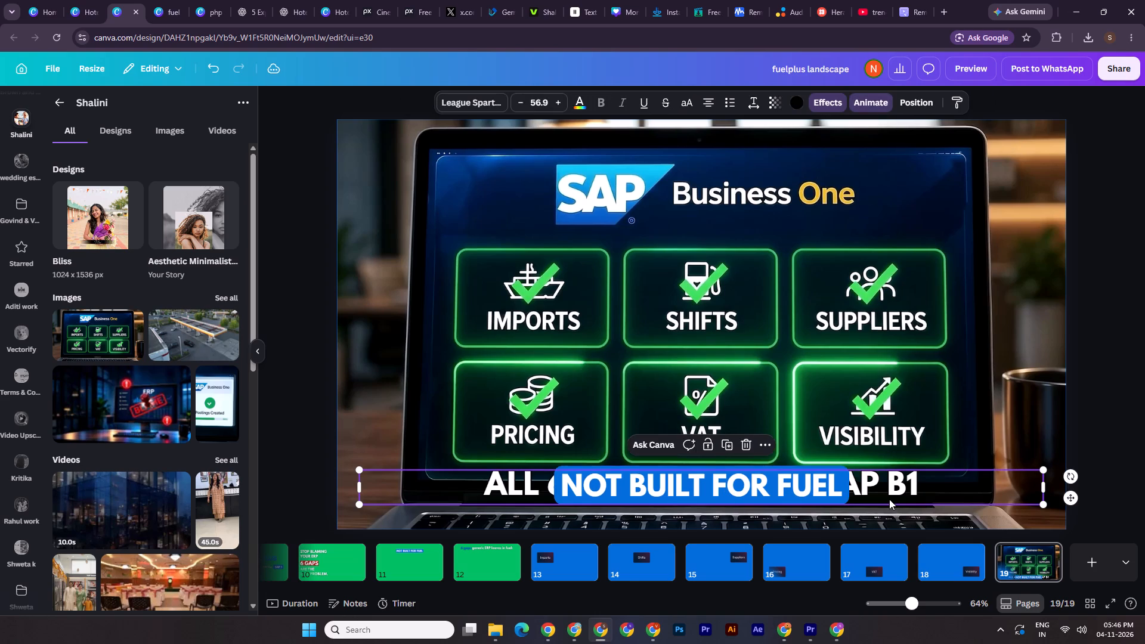
key(Delete)
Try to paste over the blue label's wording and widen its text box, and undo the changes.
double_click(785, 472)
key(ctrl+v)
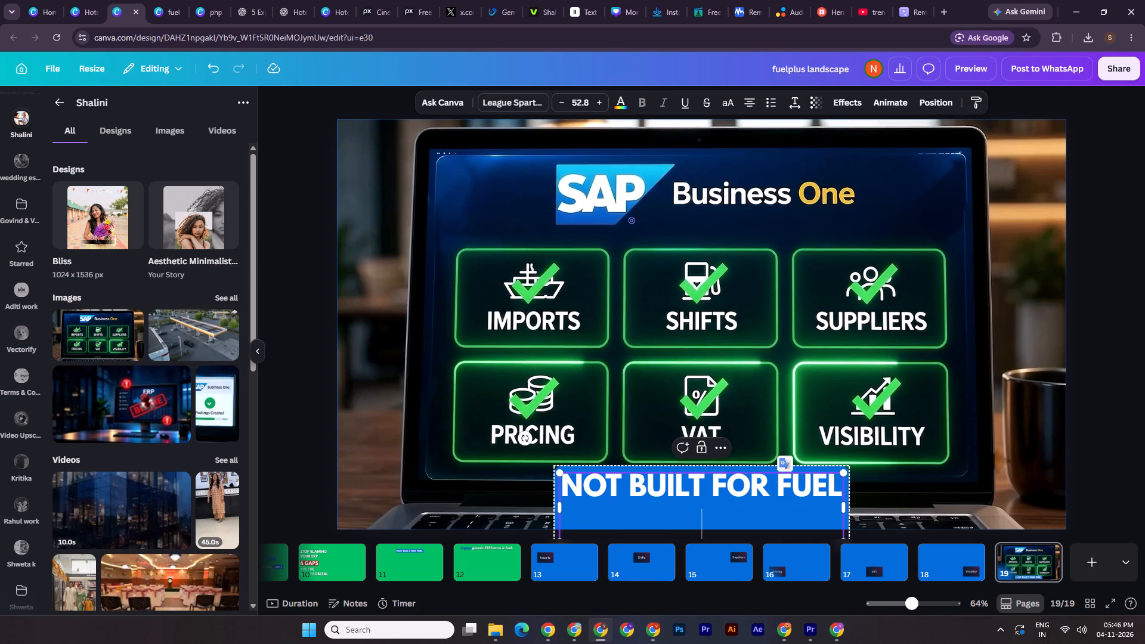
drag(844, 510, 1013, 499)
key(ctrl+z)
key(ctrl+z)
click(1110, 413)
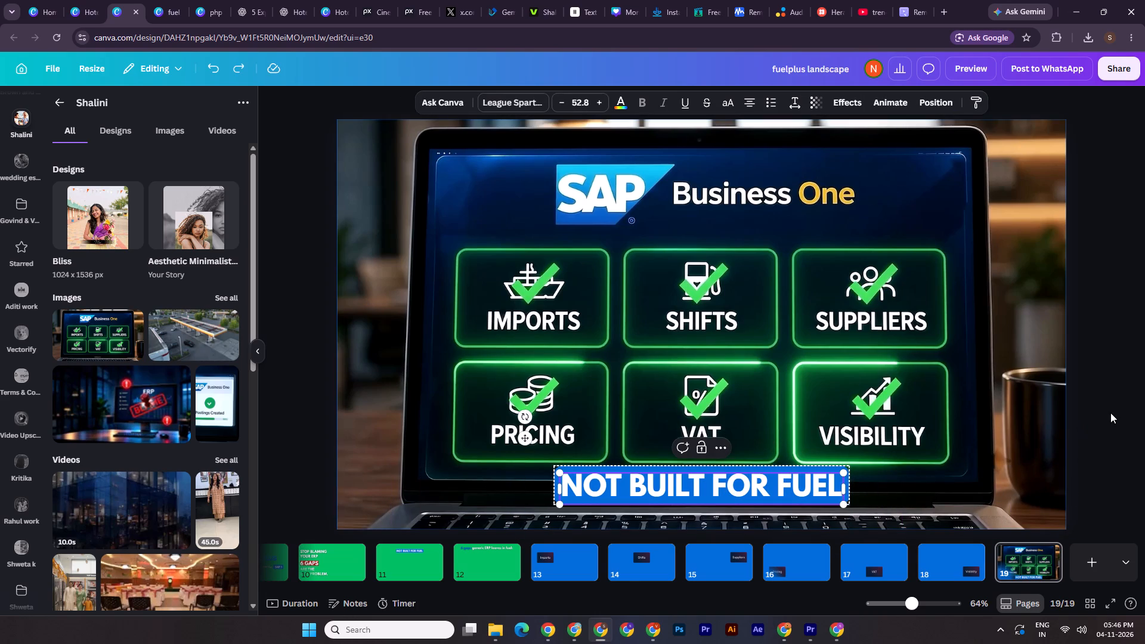
Widen the blue label evenly on both sides so it spans slightly more than the laptop screen's width.
click(833, 467)
alt+drag(852, 481, 1019, 486)
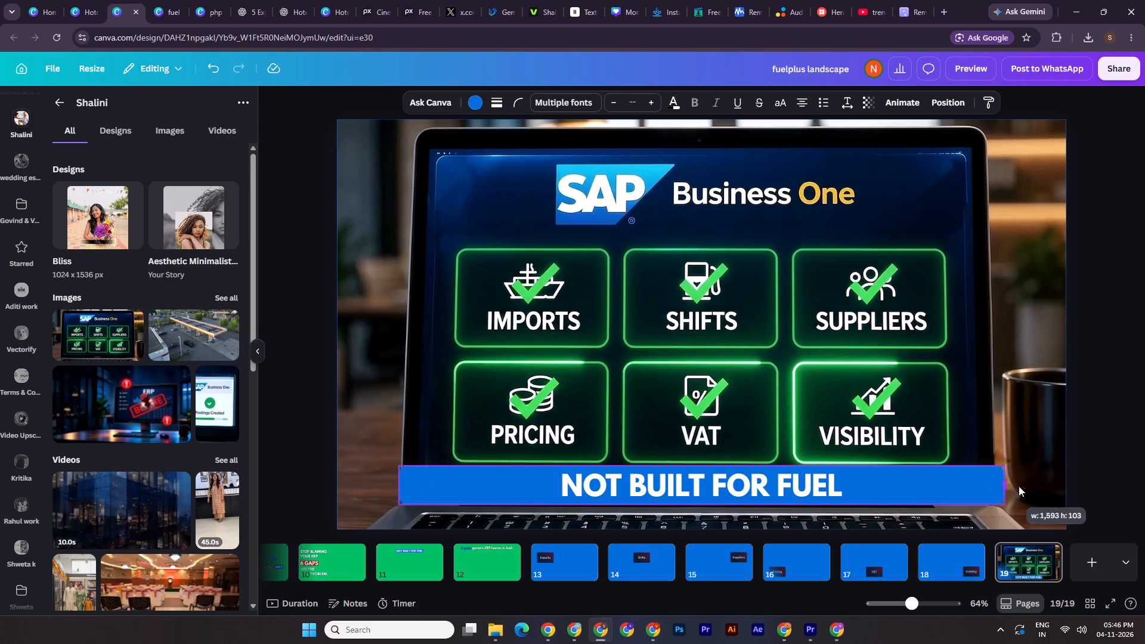
alt+drag(1019, 486, 1030, 488)
double_click(776, 487)
click(1119, 440)
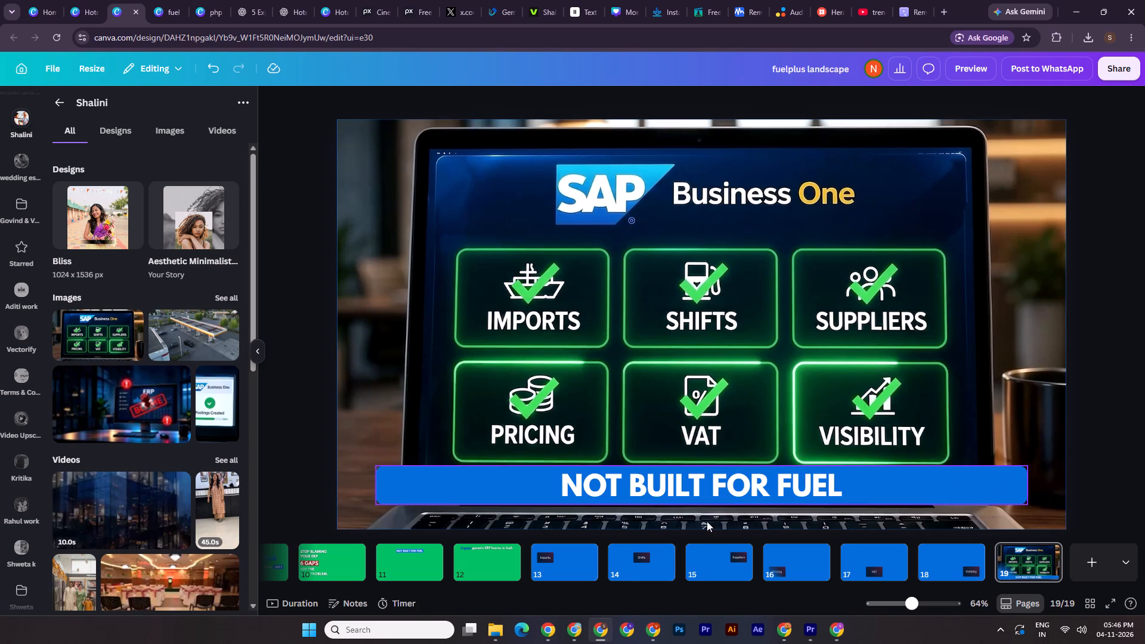
Replace the blue label's wording with "ALL 6 CLOSED. INSIDE SAP B1" copied from the fuel plus script in Google Docs.
click(549, 627)
key(ctrl+c)
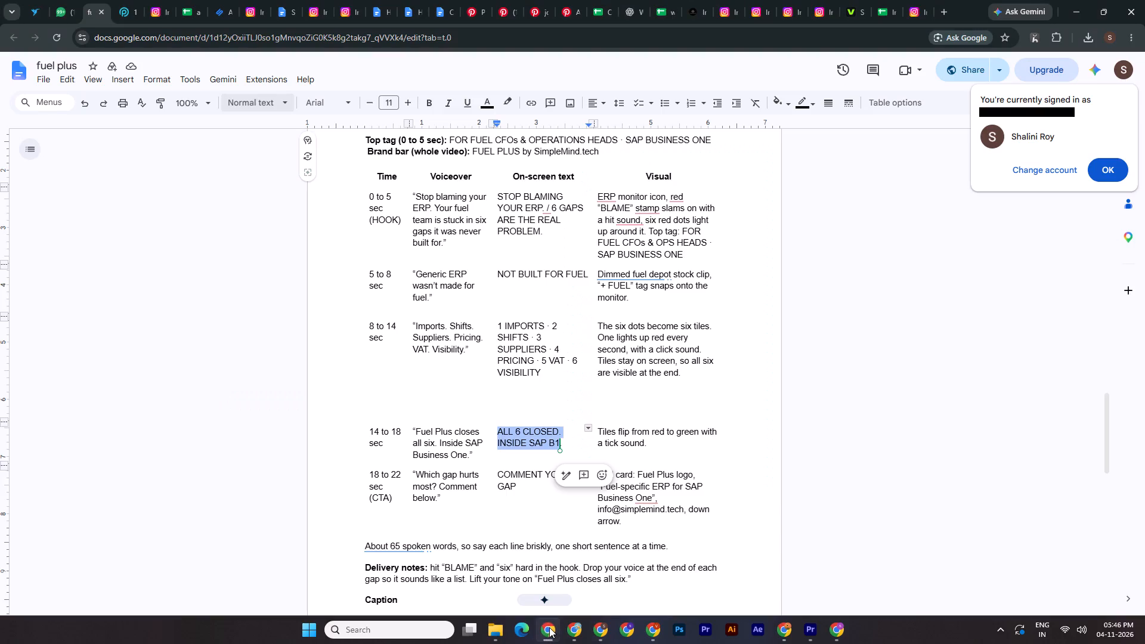
key(ctrl+c)
key(ctrl+c)
click(606, 626)
double_click(651, 501)
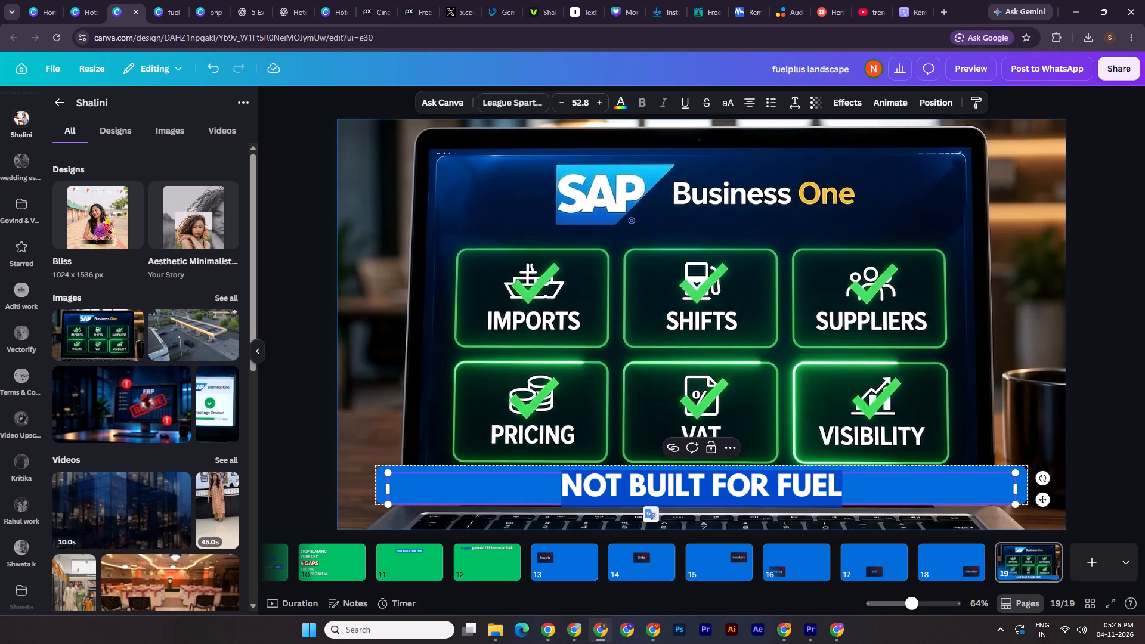
key(ctrl+v)
Narrow the text box and its blue background shape to fit closely around the one-line wording.
alt+drag(1018, 492, 1004, 489)
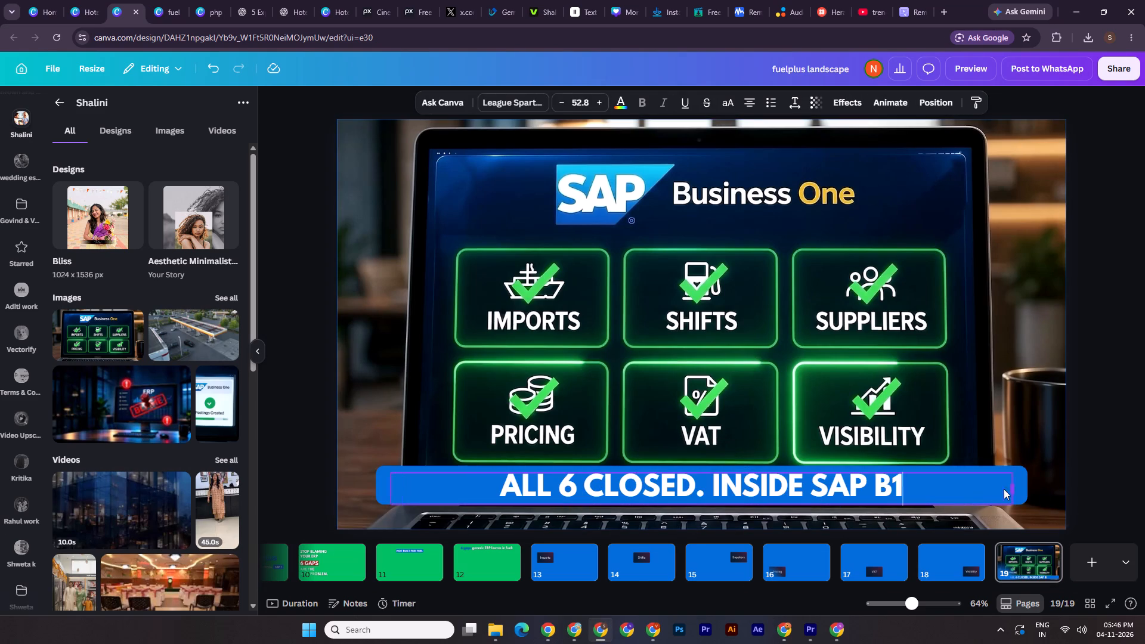
alt+drag(1004, 489, 919, 491)
click(999, 491)
alt+drag(1025, 487, 930, 482)
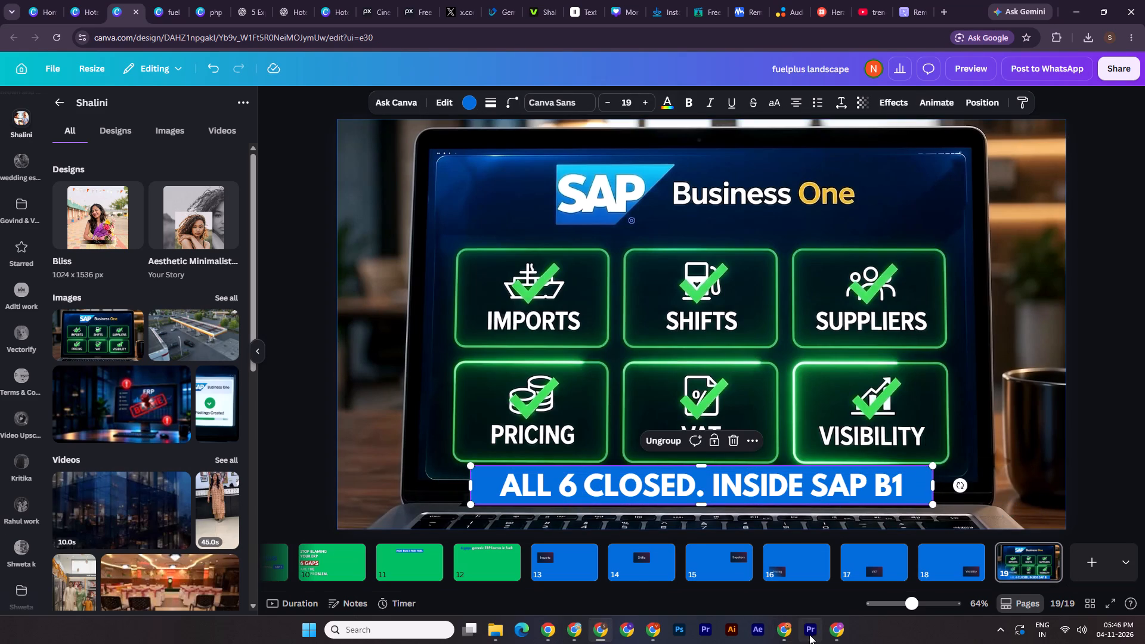
Switch to Premiere Pro and check where the SAP Business One clip starts and ends on the timeline.
click(809, 635)
shift+drag(766, 282, 703, 296)
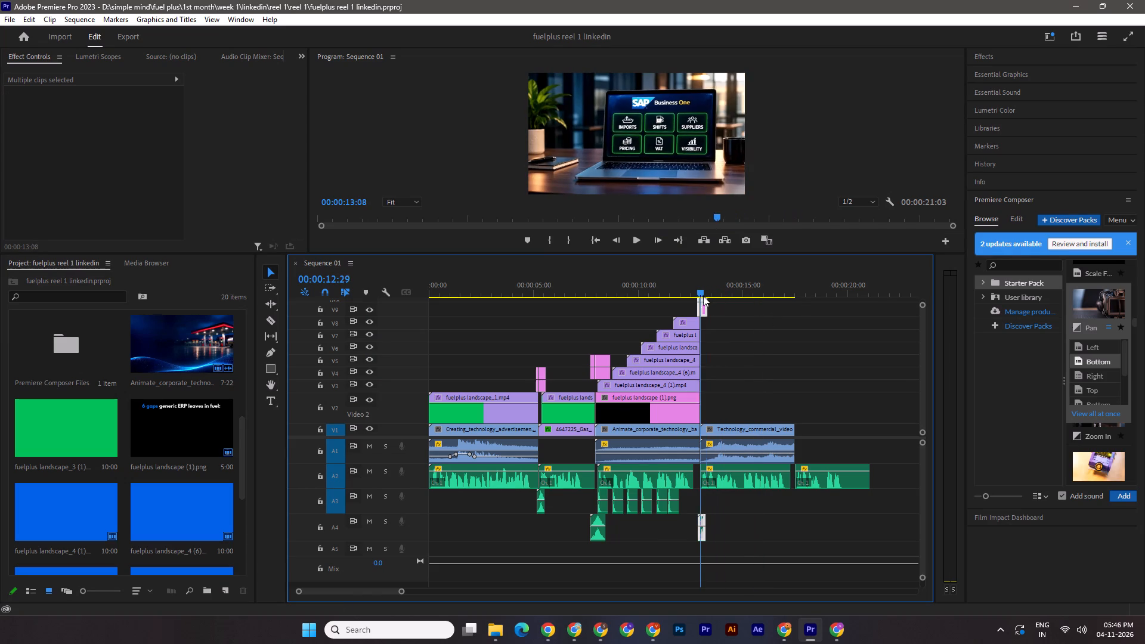
shift+drag(703, 296, 784, 309)
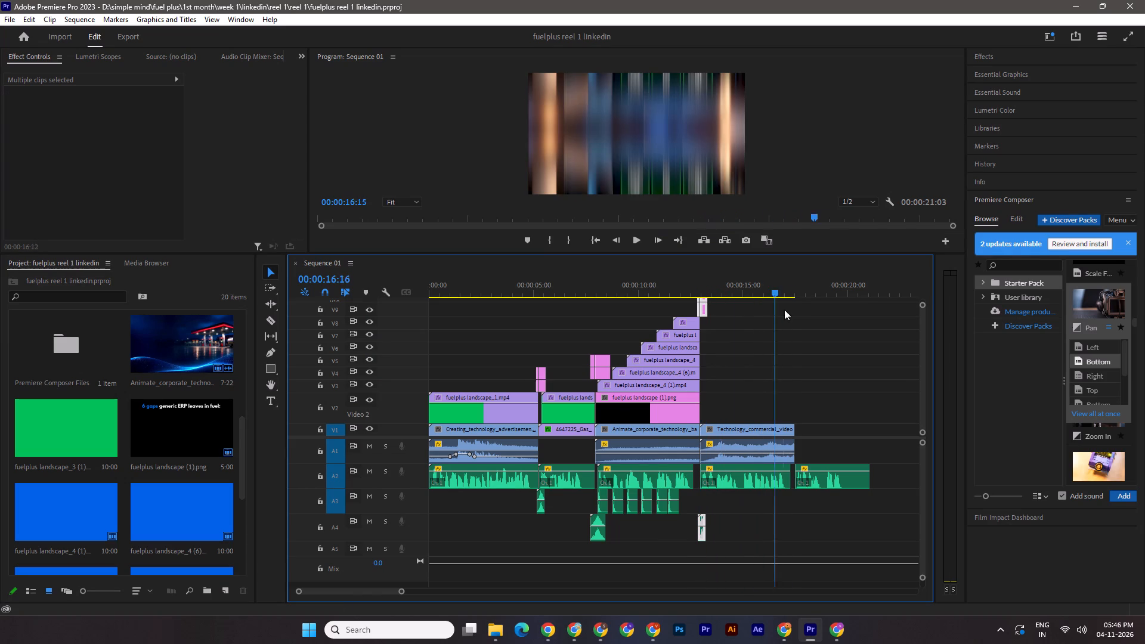
shift+drag(784, 309, 796, 311)
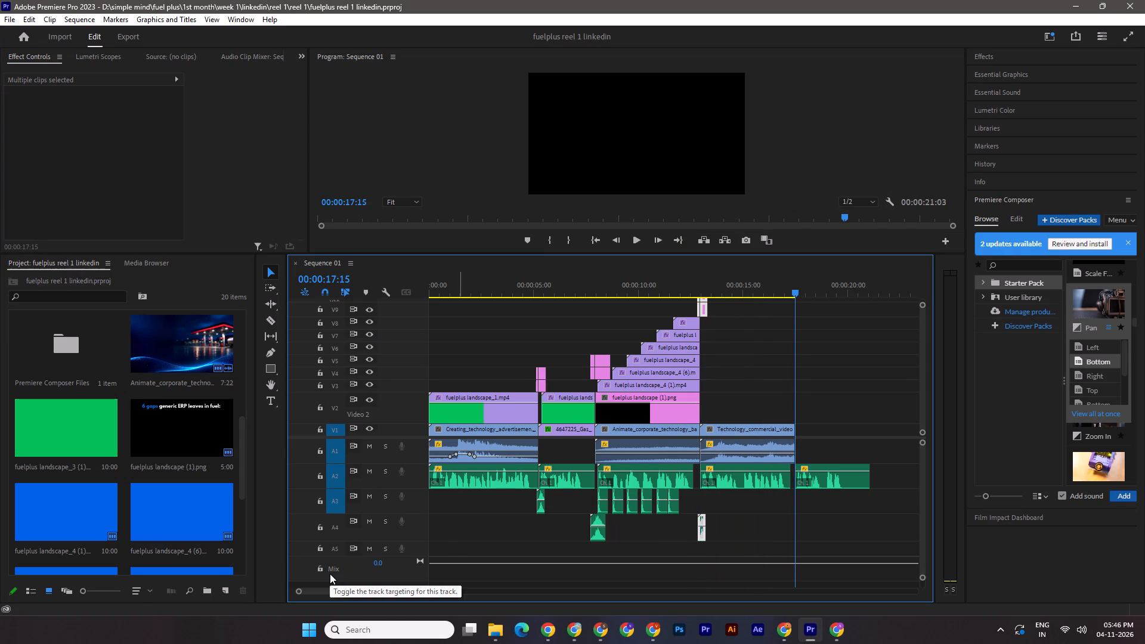
Switch back to Canva, delete the SAP Business One image from page 19, and make the page background green.
click(599, 627)
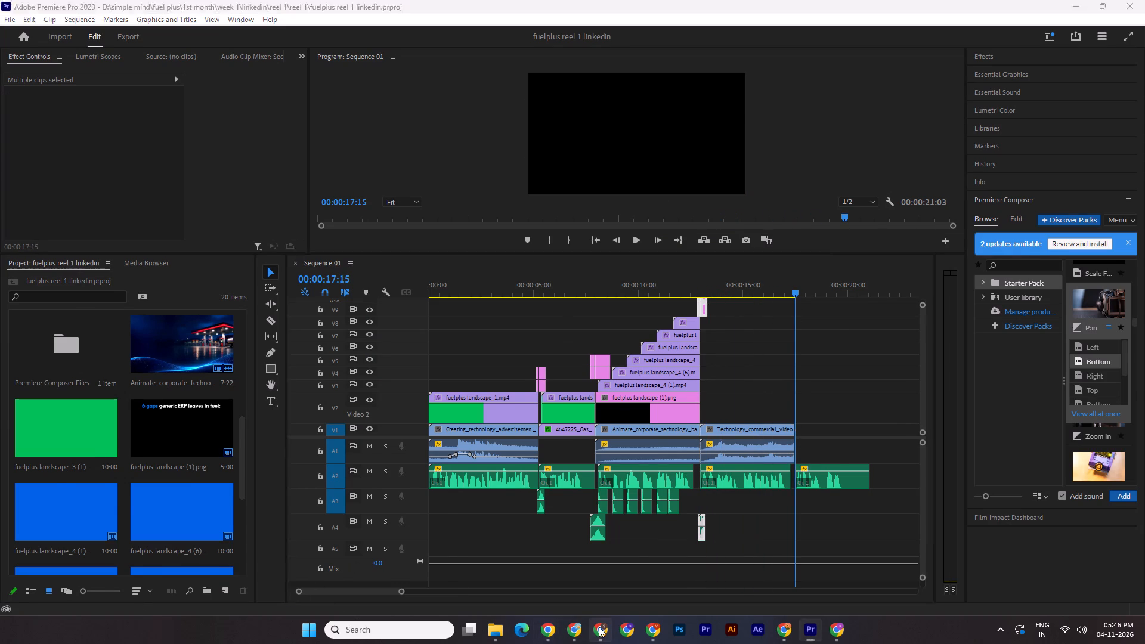
click(1112, 372)
click(916, 293)
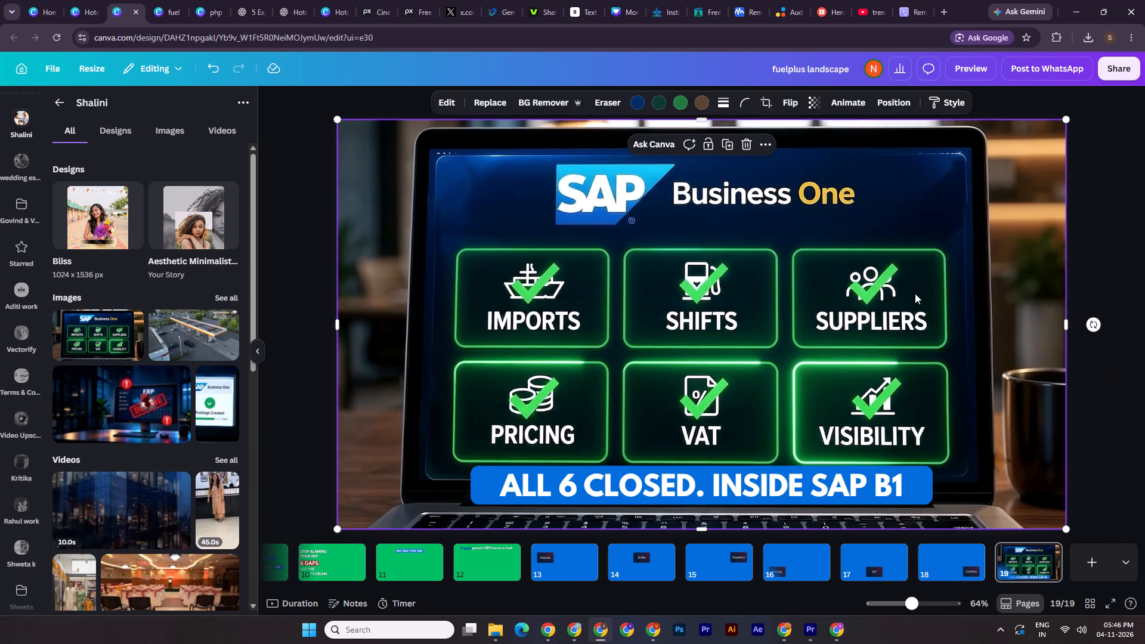
key(Delete)
click(807, 247)
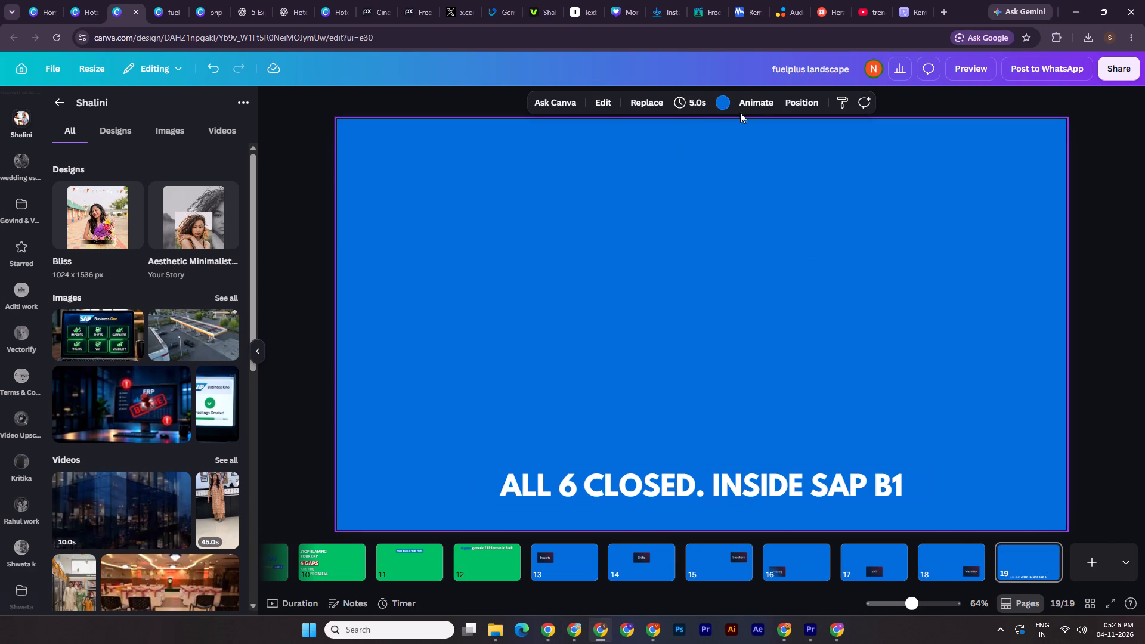
click(724, 102)
click(106, 188)
click(123, 194)
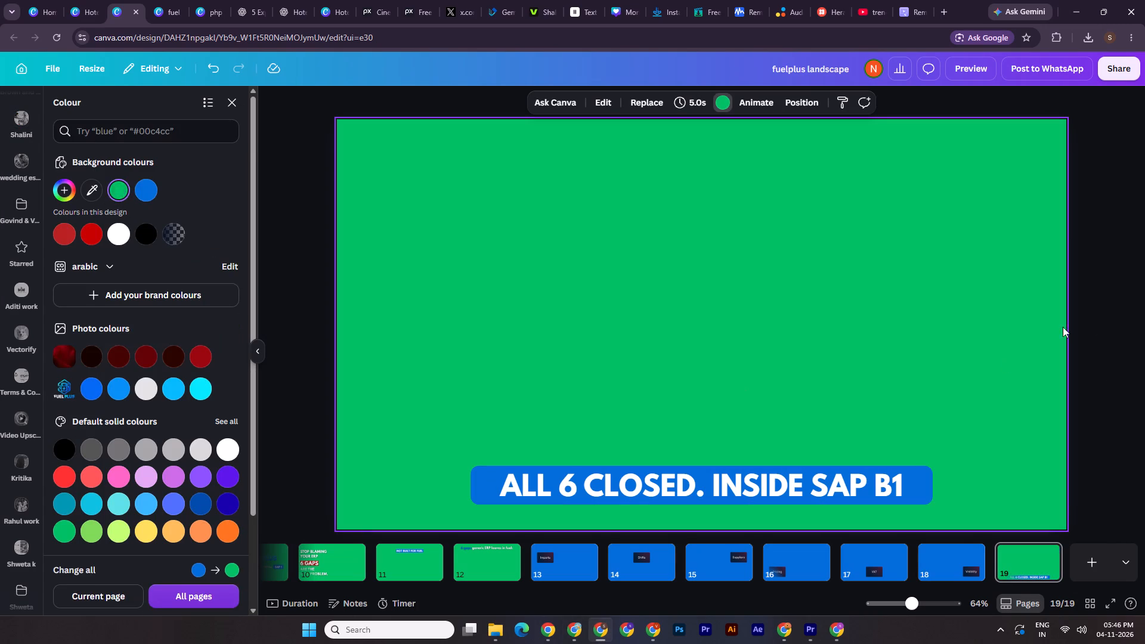
double_click(1098, 292)
Set the duration of page 19 to 7 seconds.
click(776, 295)
click(695, 97)
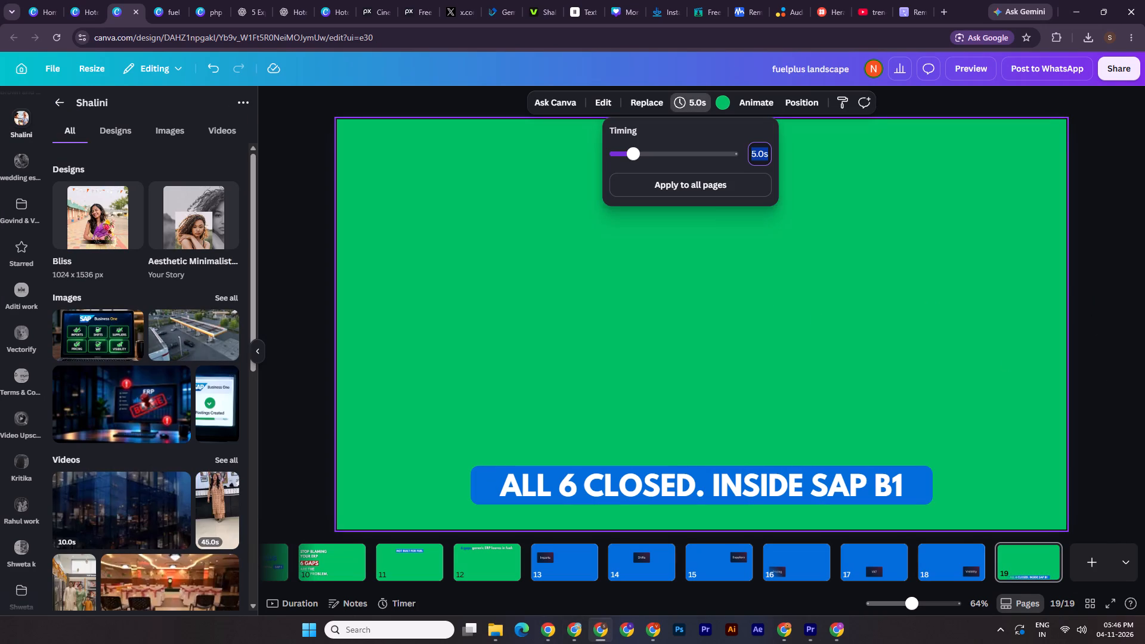
key(7)
key(Return)
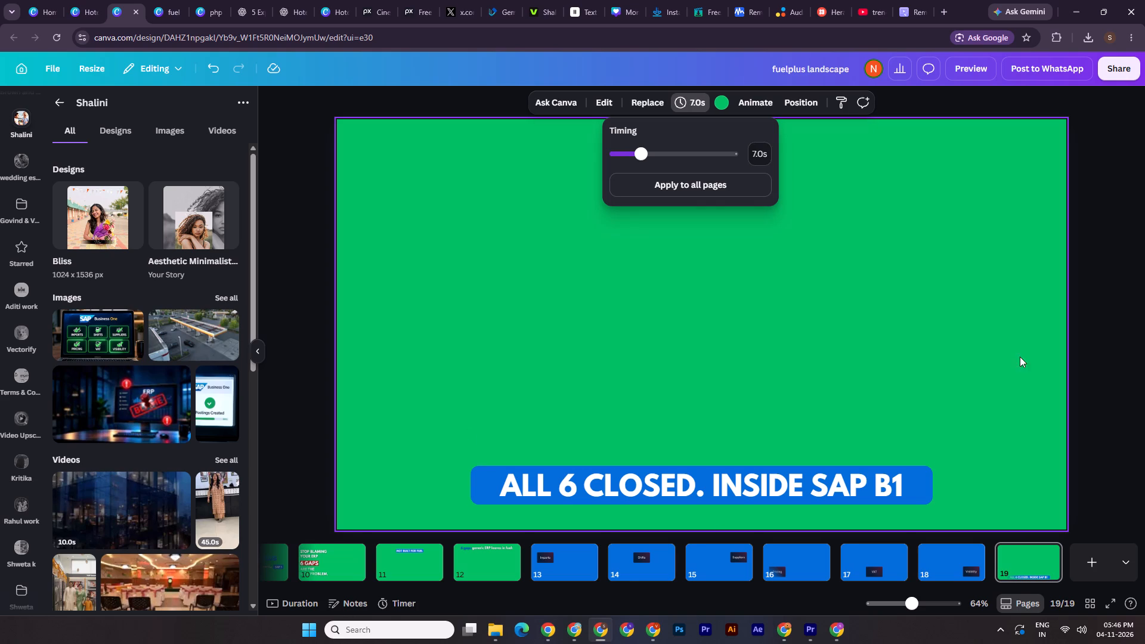
Apply the Breathe animation to the "ALL 6 CLOSED. INSIDE SAP B1" label and slightly increase its scale.
click(1121, 74)
click(710, 483)
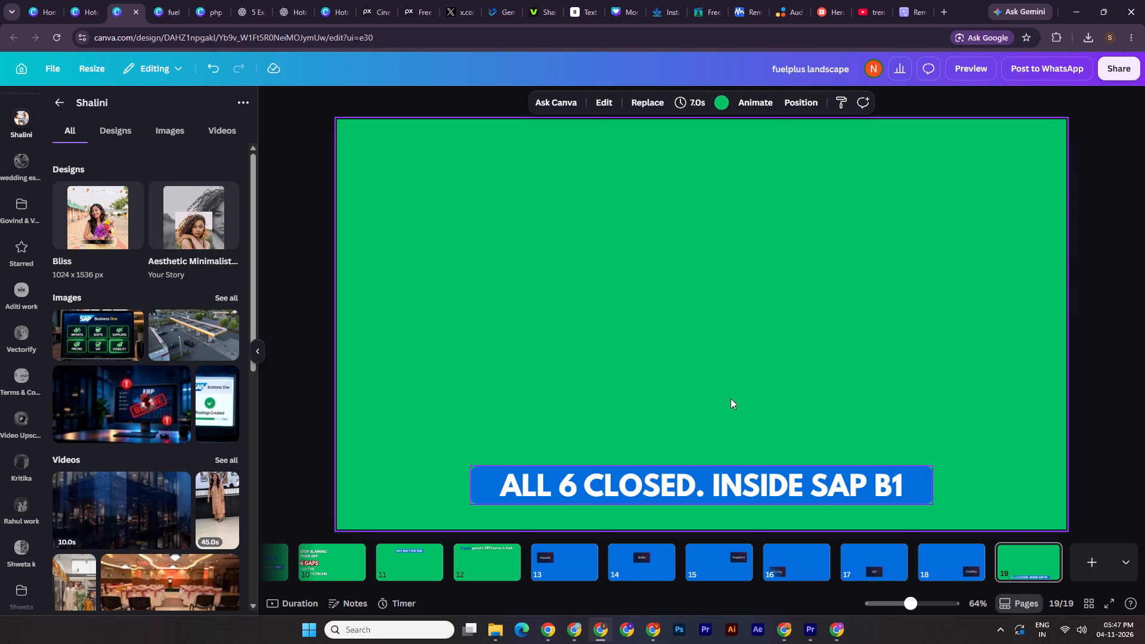
click(767, 103)
drag(1134, 410, 843, 496)
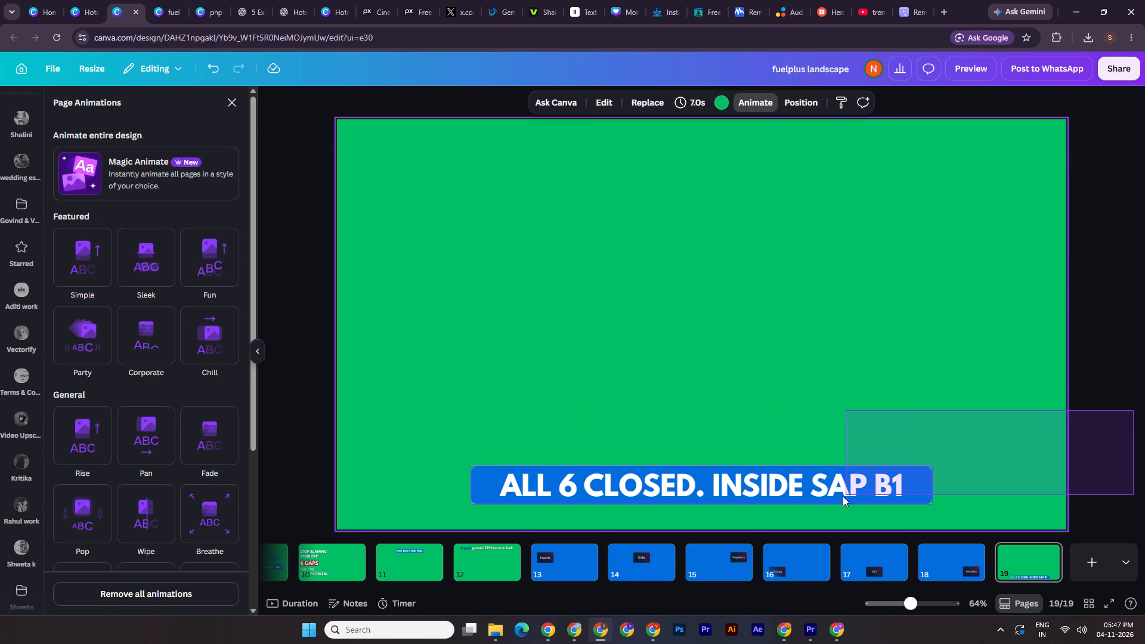
drag(843, 496, 829, 506)
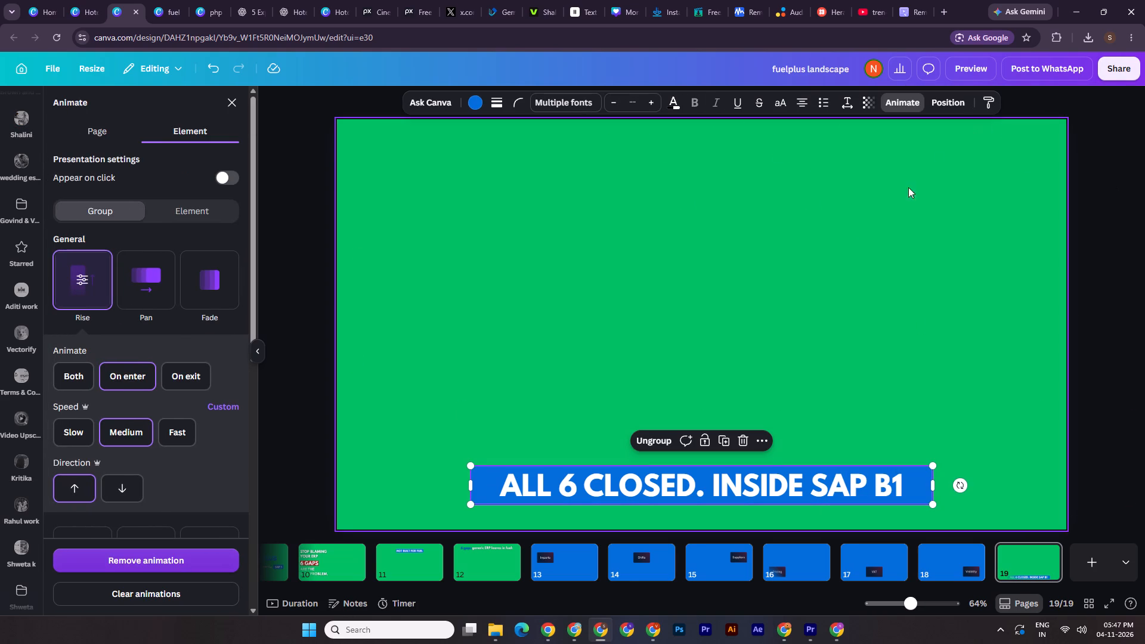
scroll(157, 475, down, 4)
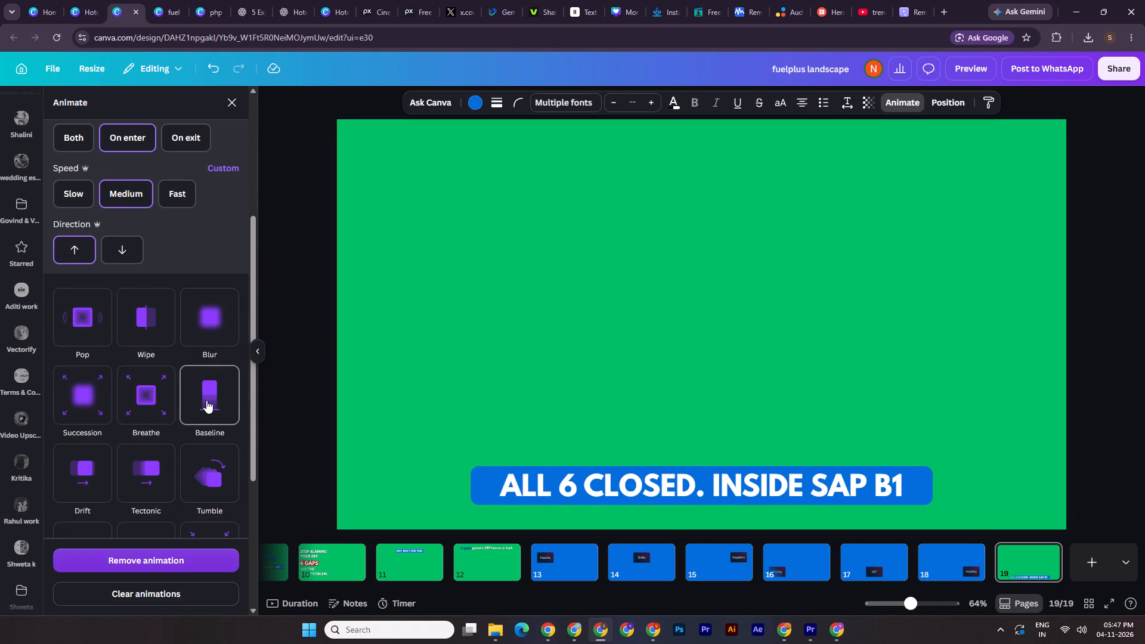
scroll(206, 400, down, 2)
click(149, 278)
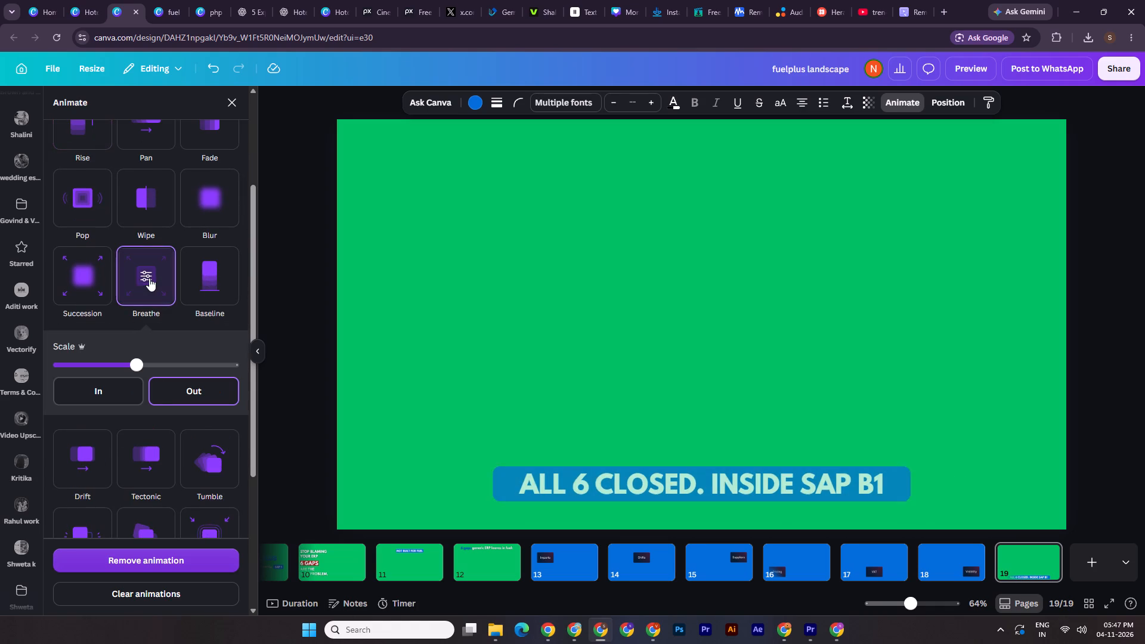
drag(147, 358, 157, 360)
double_click(1116, 273)
Download only page 19 as a 1080p MP4 video.
click(1127, 58)
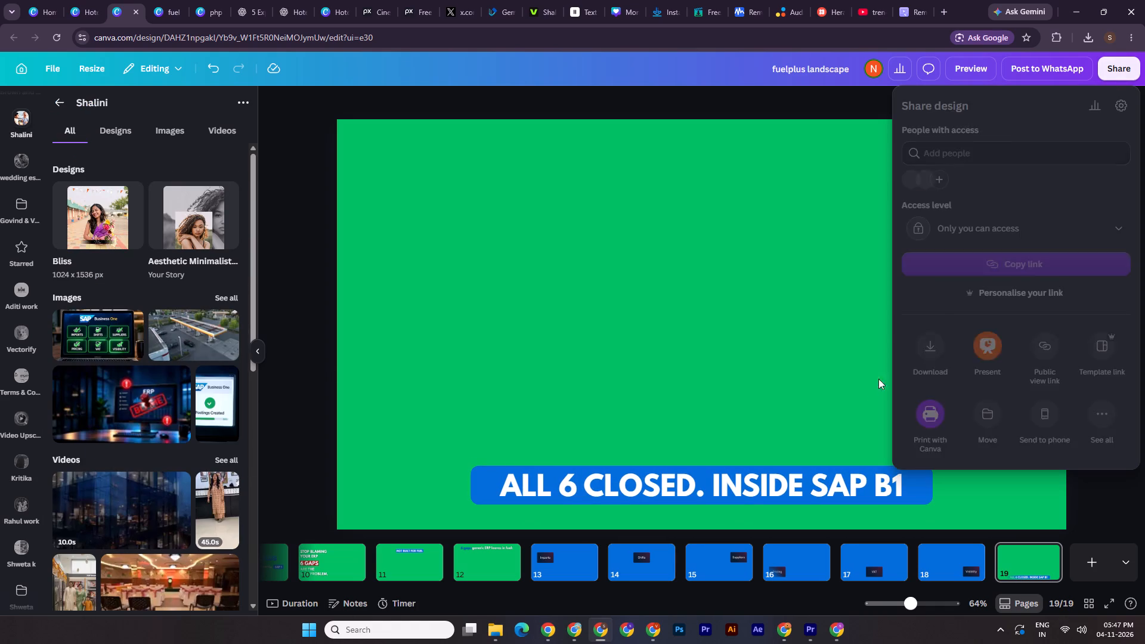
click(930, 351)
click(1022, 293)
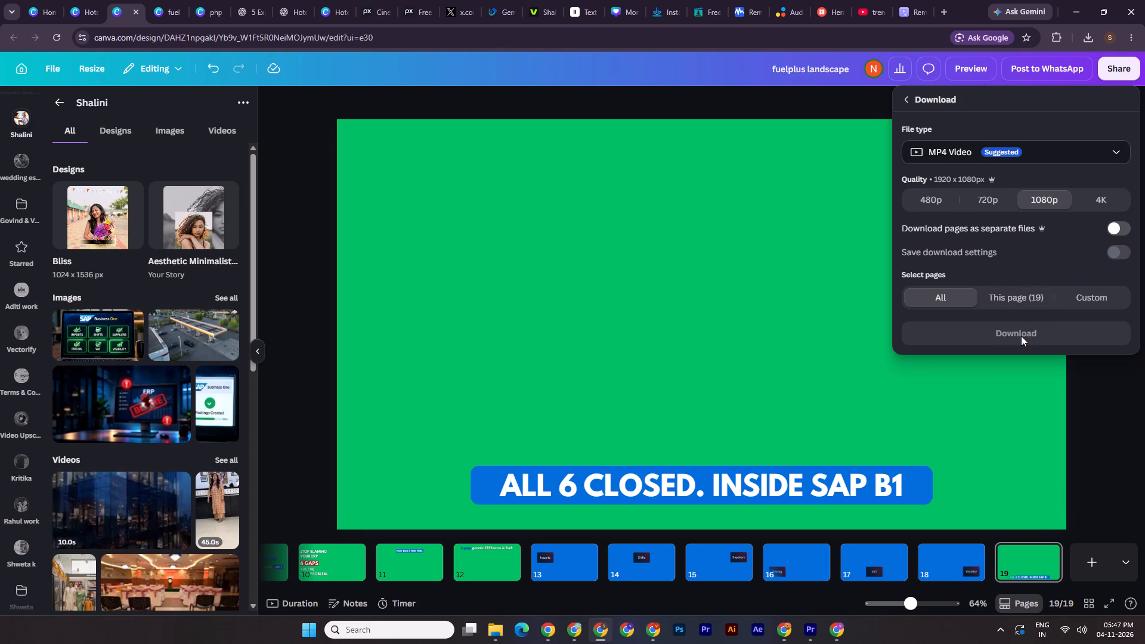
click(1026, 303)
click(1029, 315)
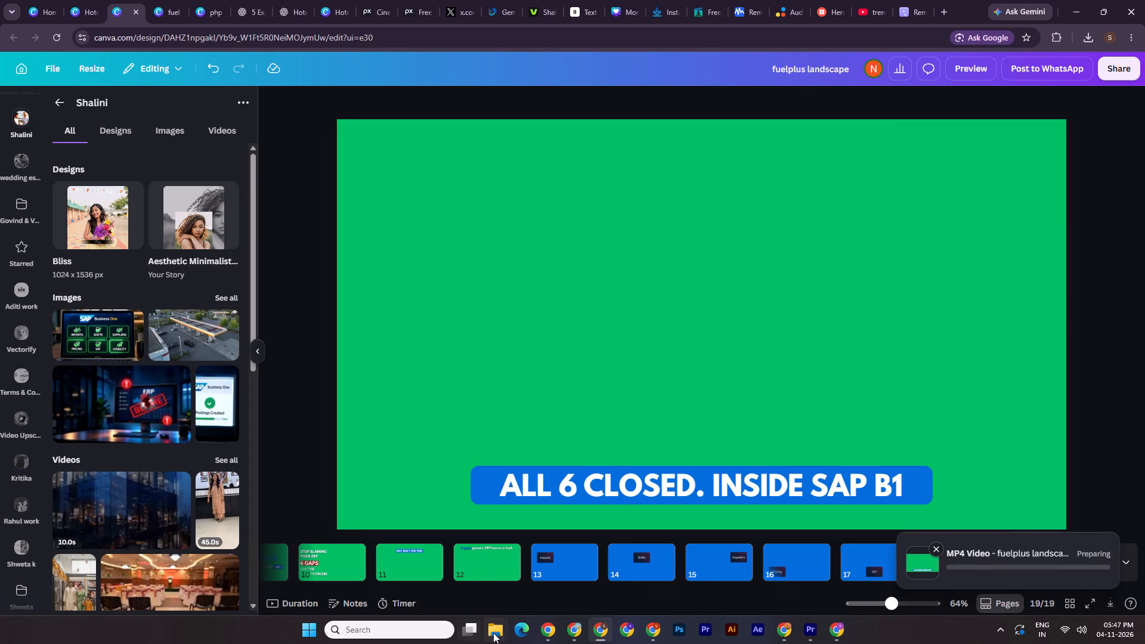
Bring up the open File Explorer windows.
click(493, 633)
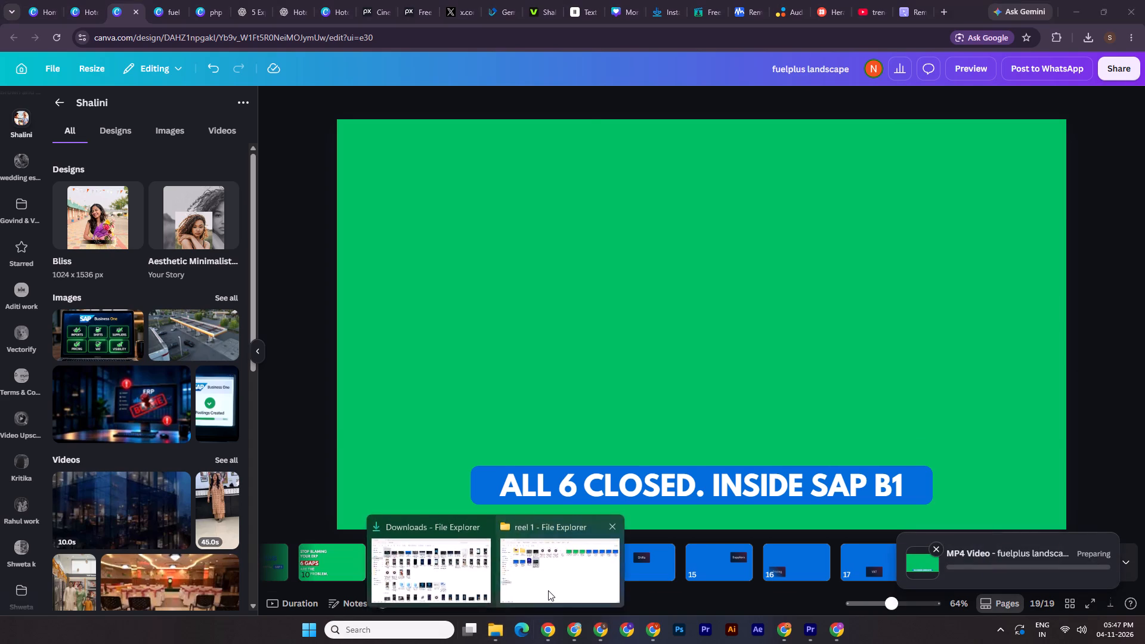
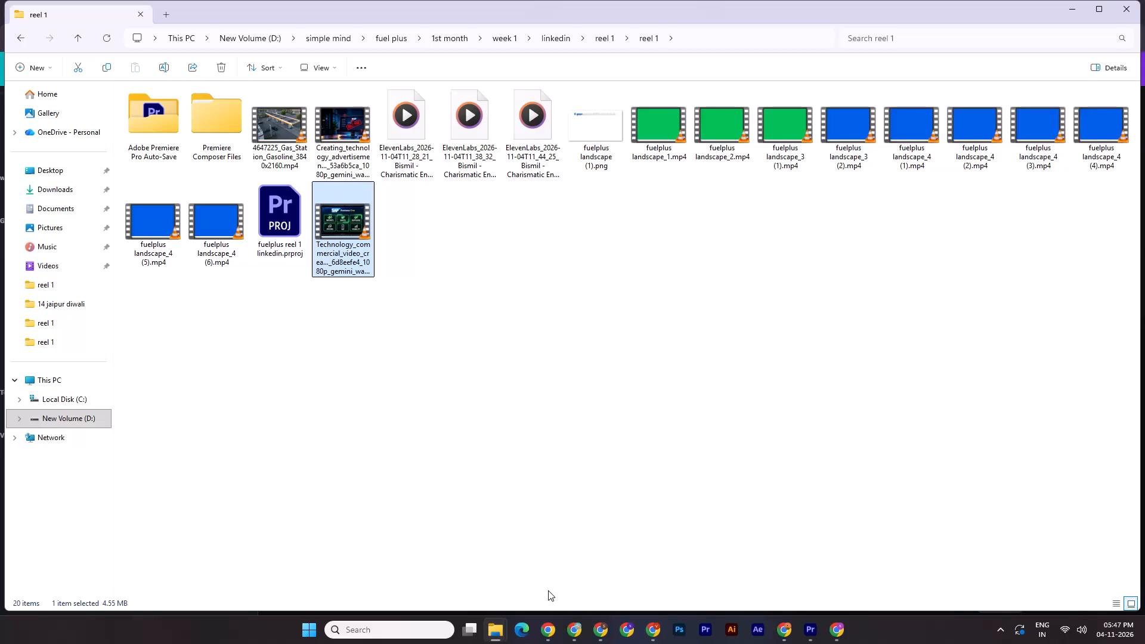
Preview the newly downloaded fuelplus landscape video in the Downloads folder and rename it fuelplus landscape_5.
click(504, 631)
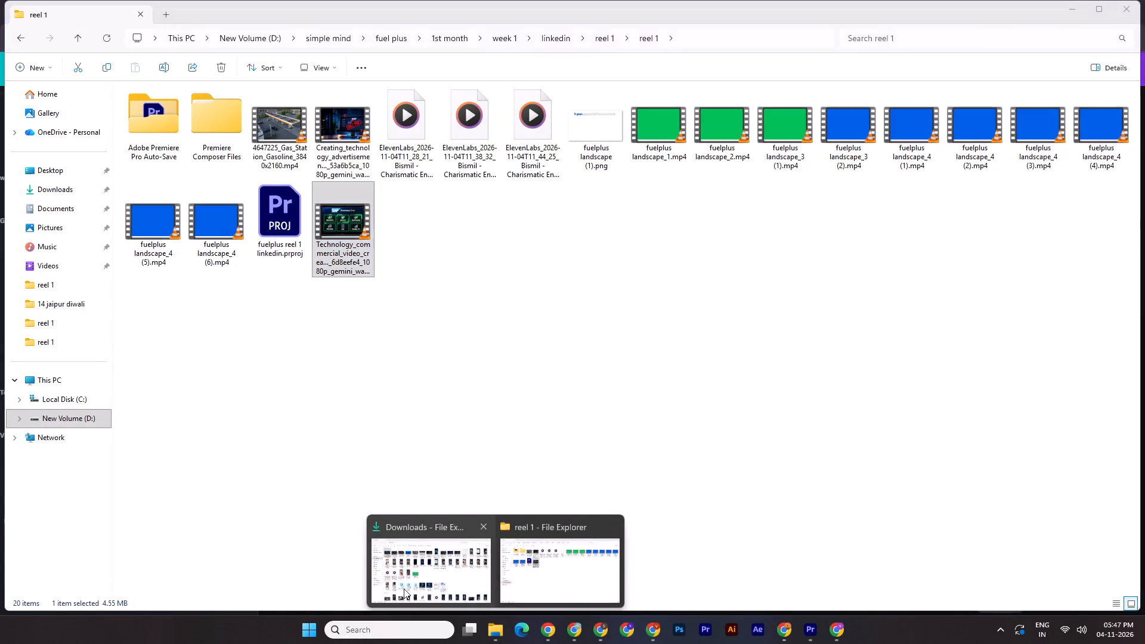
click(404, 589)
click(432, 364)
click(429, 364)
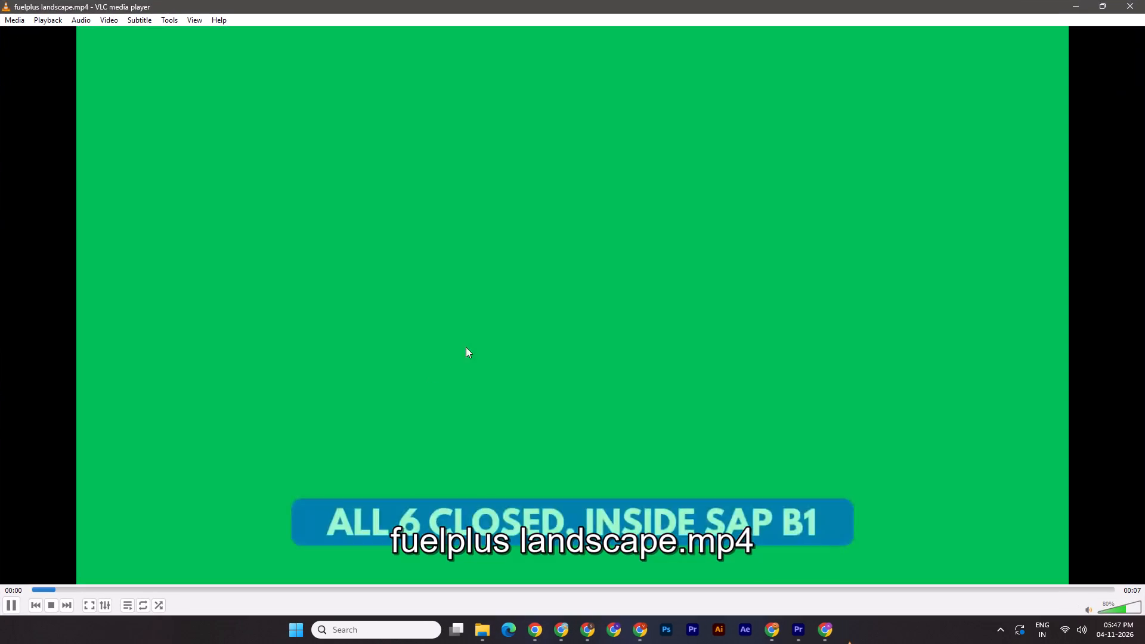
click(1144, 0)
click(421, 366)
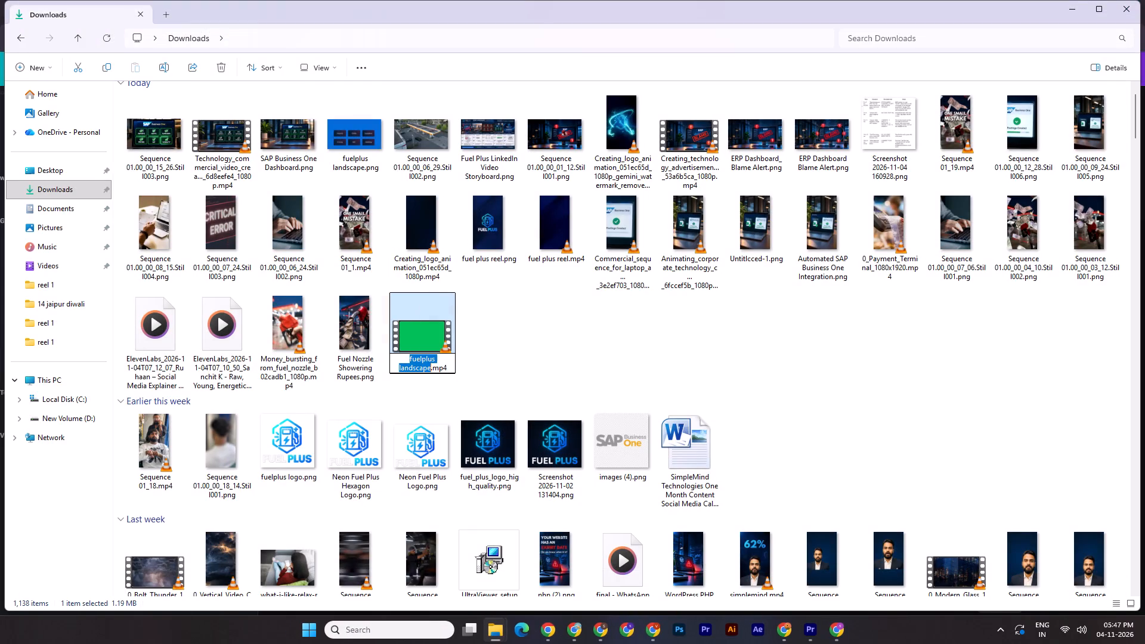
click(427, 369)
key(Right)
text(_5)
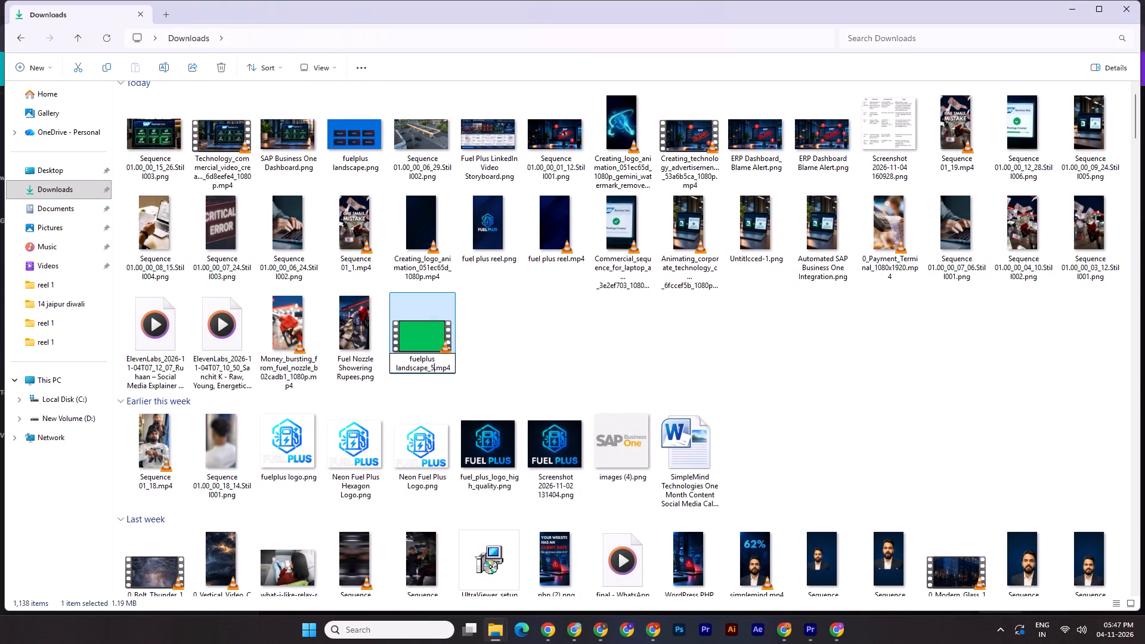
key(Return)
Move fuelplus landscape_5.mp4 from Downloads into the reel 1 project folder.
key(ctrl+x)
click(496, 621)
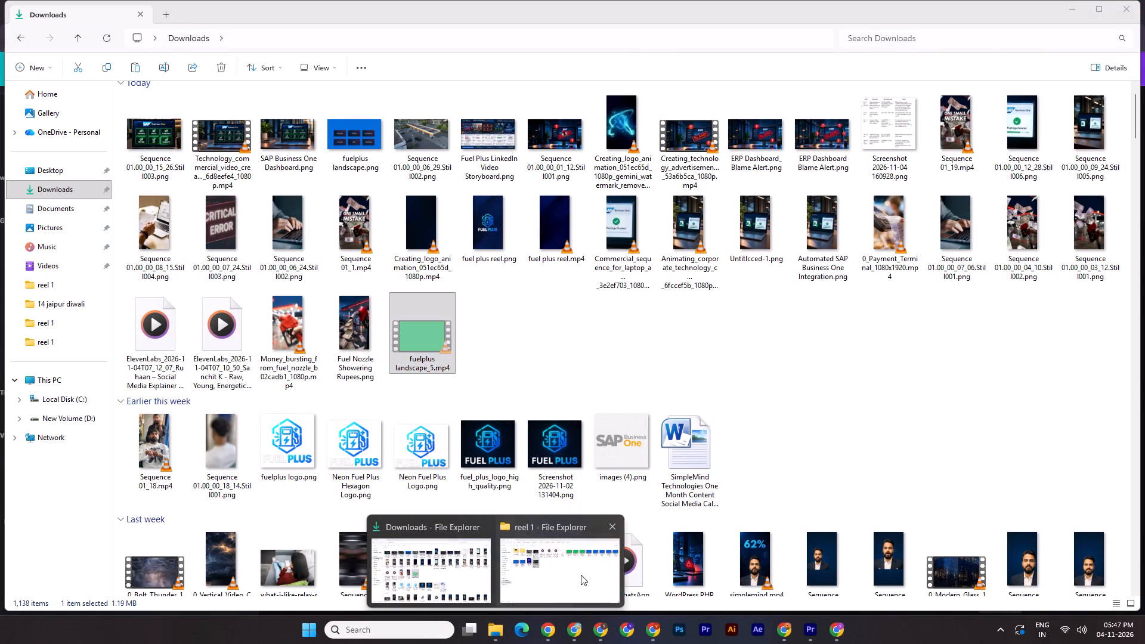
click(581, 575)
key(ctrl+v)
Import fuelplus landscape_5.mp4 into Premiere Pro on V2, starting at about 13:04 and trimmed to the end of the SAP clip.
drag(409, 219, 806, 630)
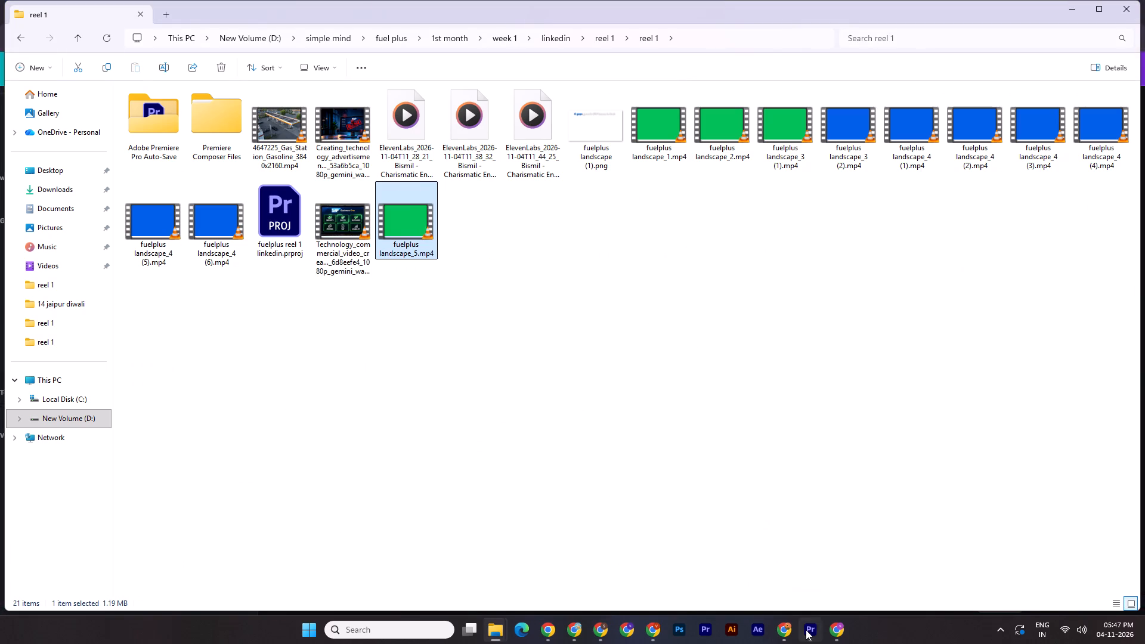
drag(806, 630, 729, 404)
shift+drag(791, 289, 723, 292)
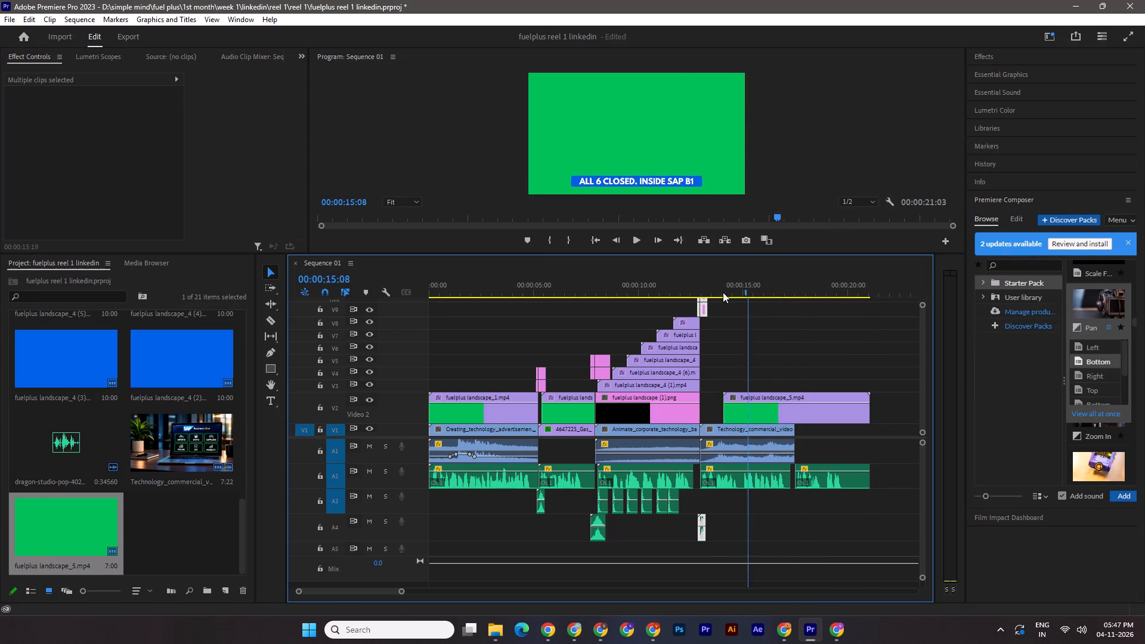
shift+drag(723, 292, 700, 292)
drag(745, 414, 724, 413)
drag(842, 420, 788, 419)
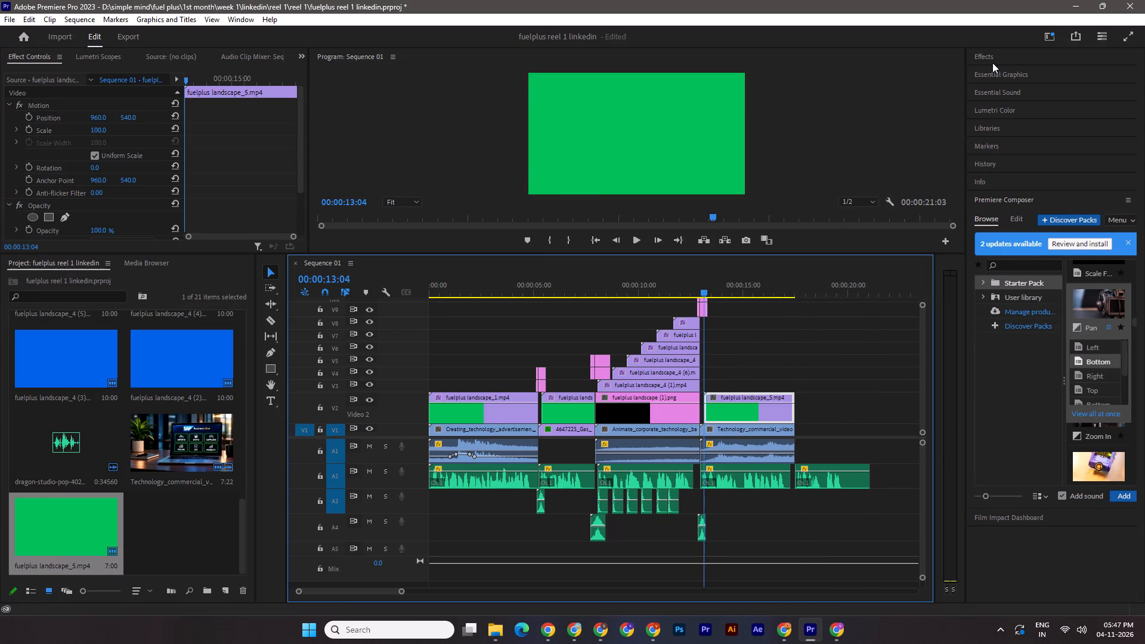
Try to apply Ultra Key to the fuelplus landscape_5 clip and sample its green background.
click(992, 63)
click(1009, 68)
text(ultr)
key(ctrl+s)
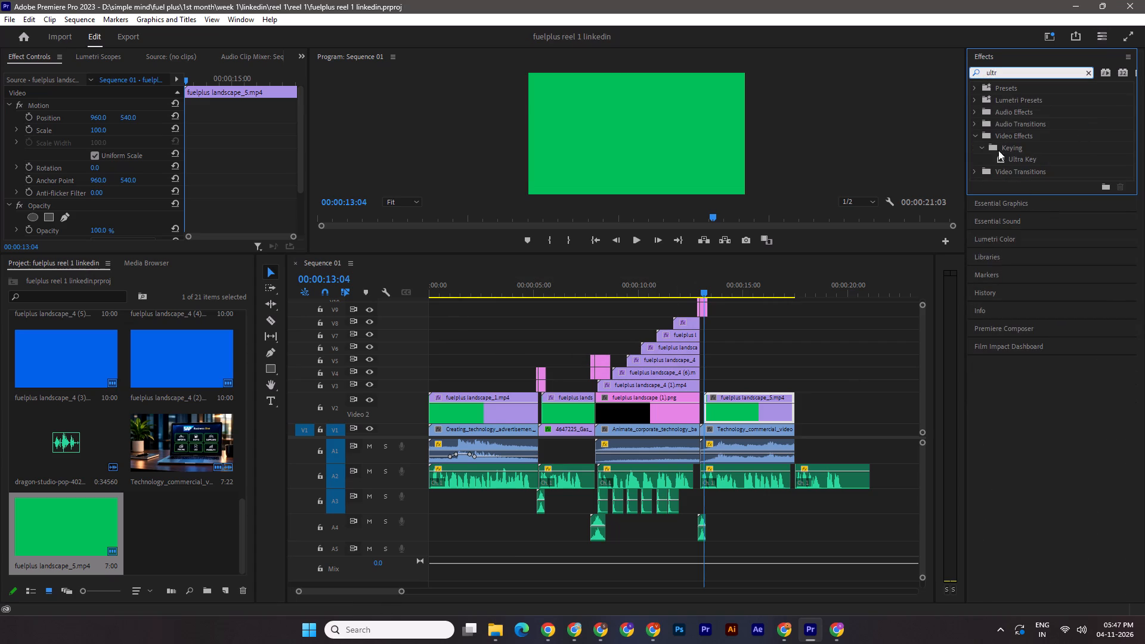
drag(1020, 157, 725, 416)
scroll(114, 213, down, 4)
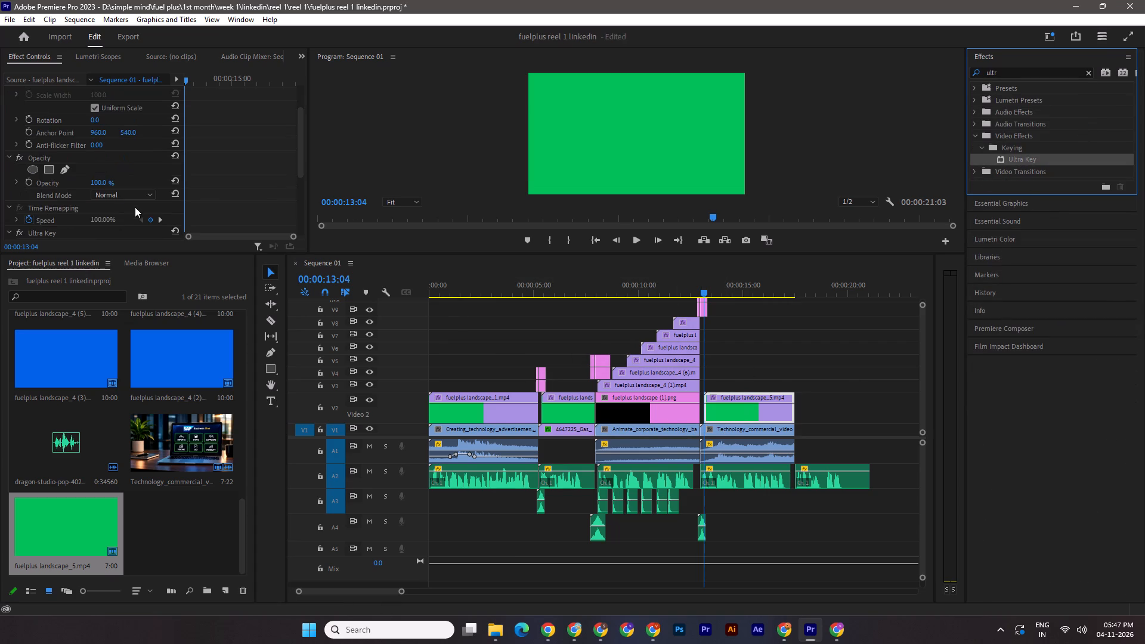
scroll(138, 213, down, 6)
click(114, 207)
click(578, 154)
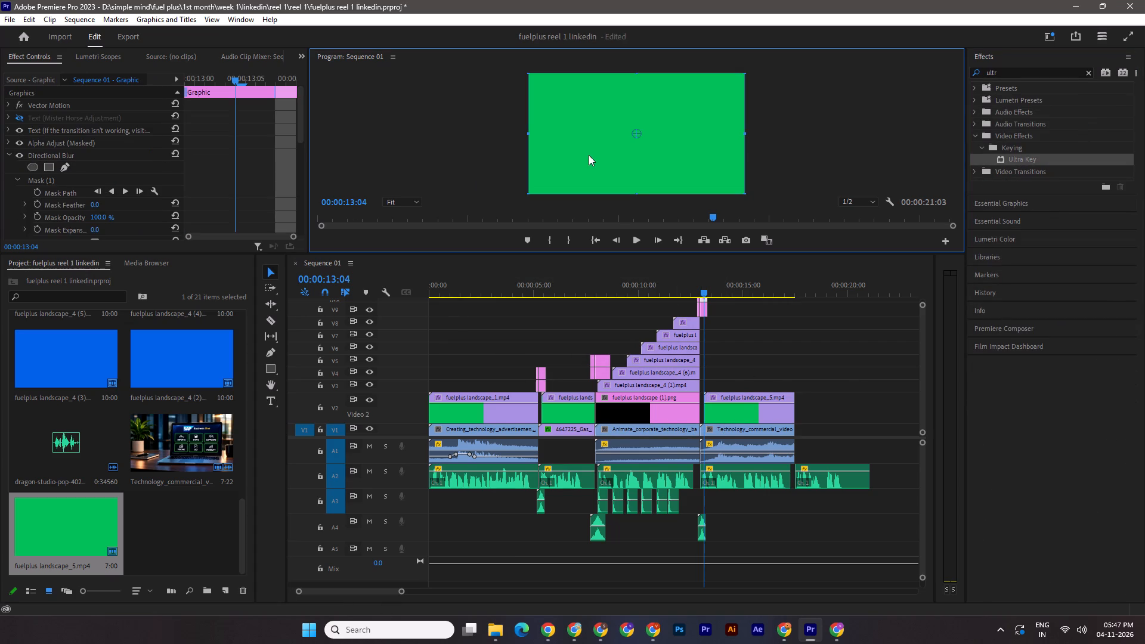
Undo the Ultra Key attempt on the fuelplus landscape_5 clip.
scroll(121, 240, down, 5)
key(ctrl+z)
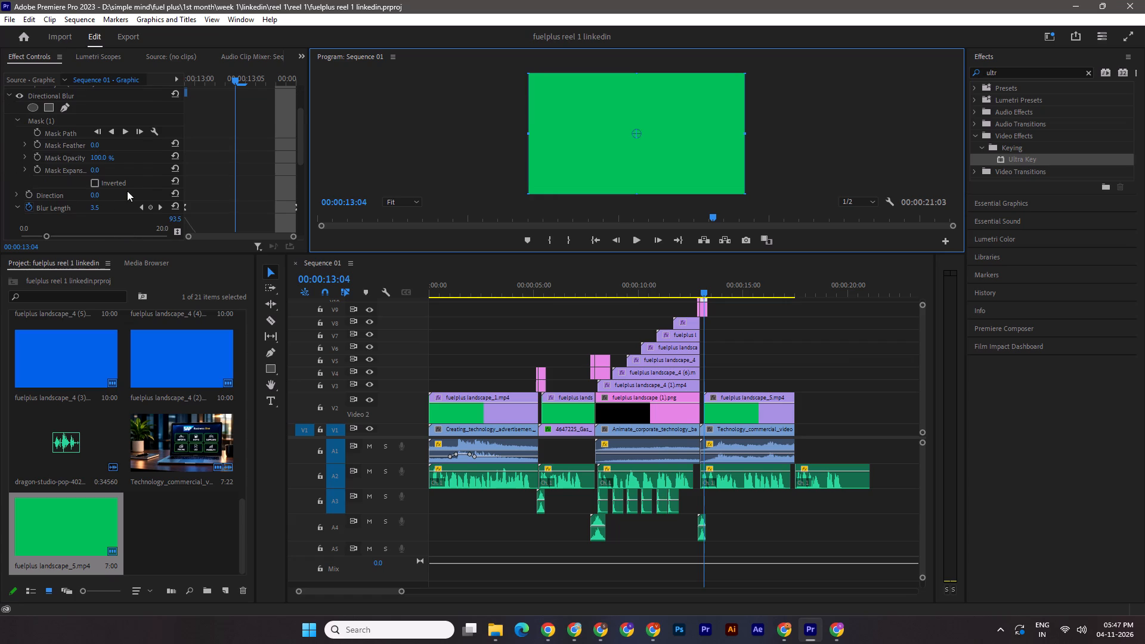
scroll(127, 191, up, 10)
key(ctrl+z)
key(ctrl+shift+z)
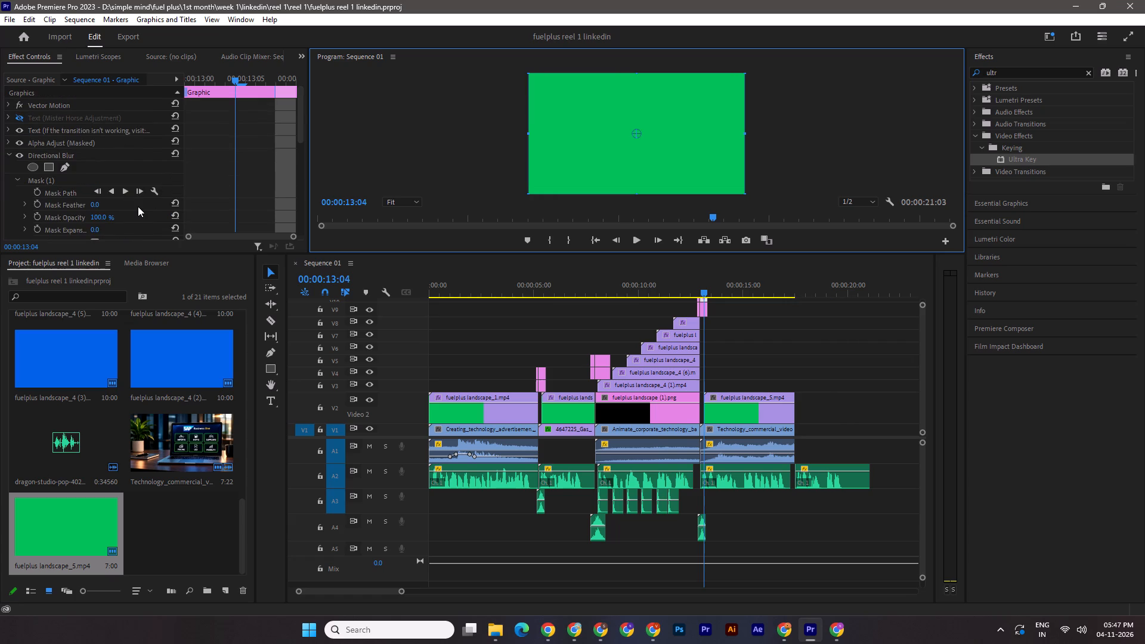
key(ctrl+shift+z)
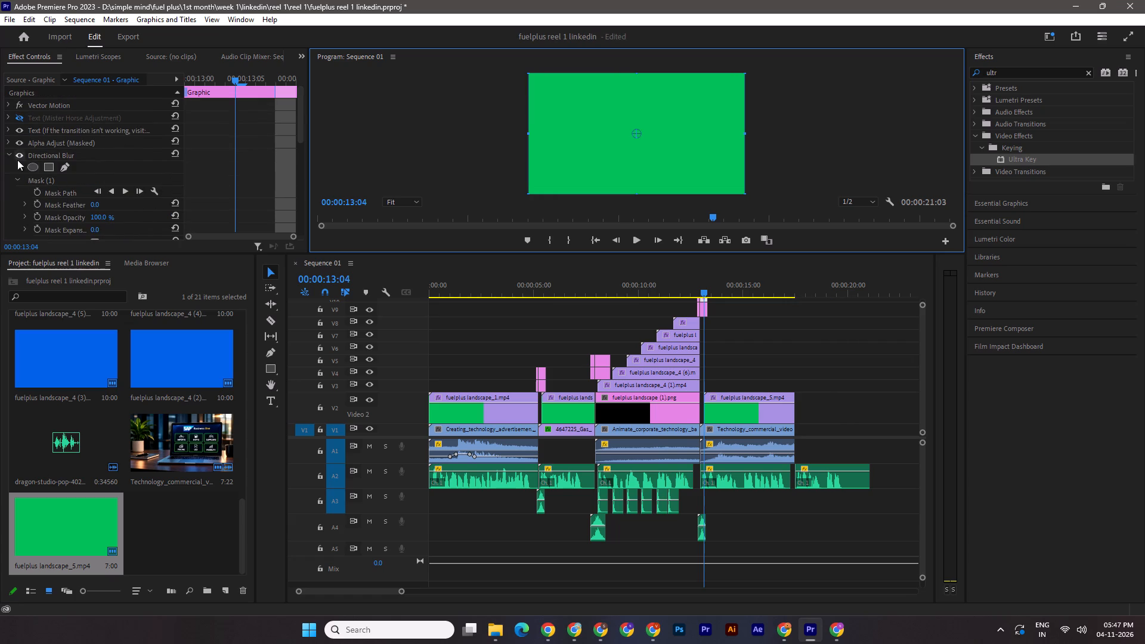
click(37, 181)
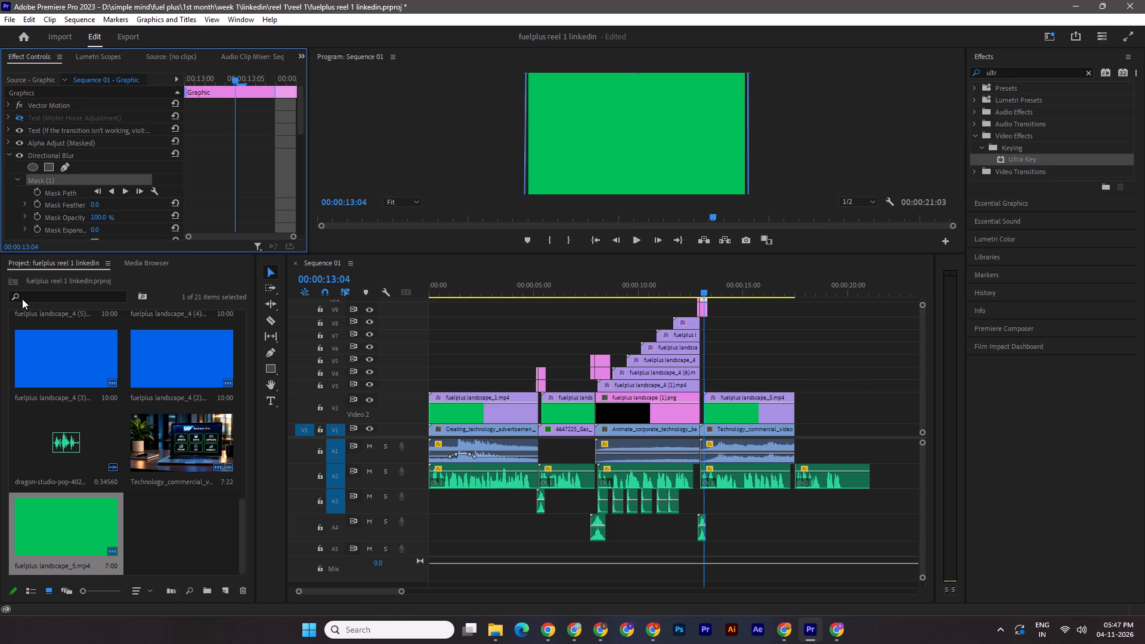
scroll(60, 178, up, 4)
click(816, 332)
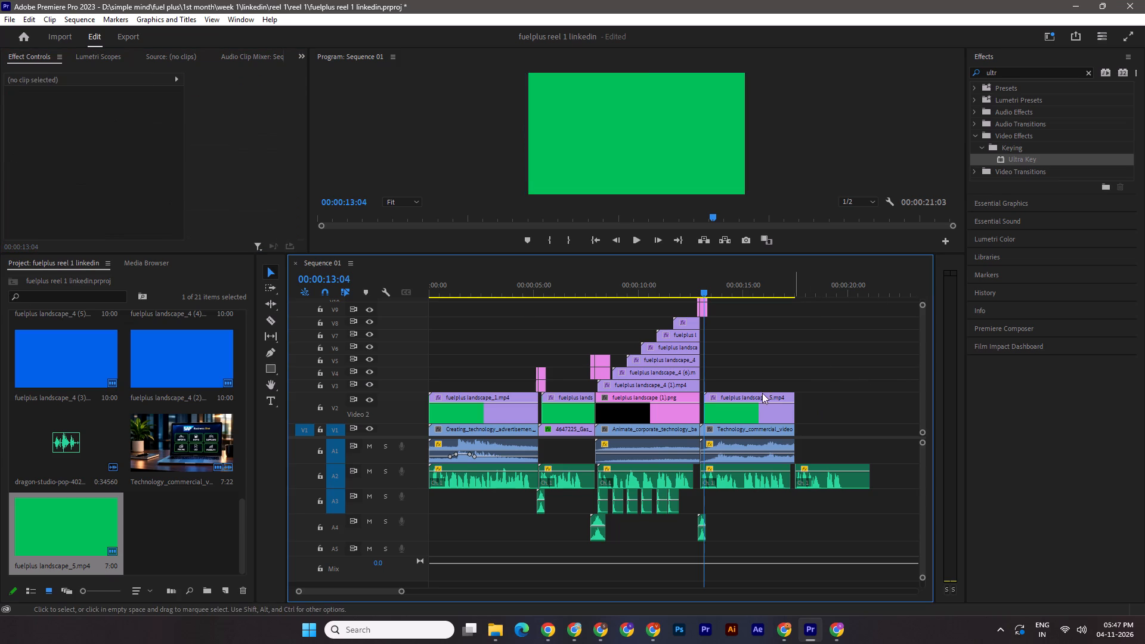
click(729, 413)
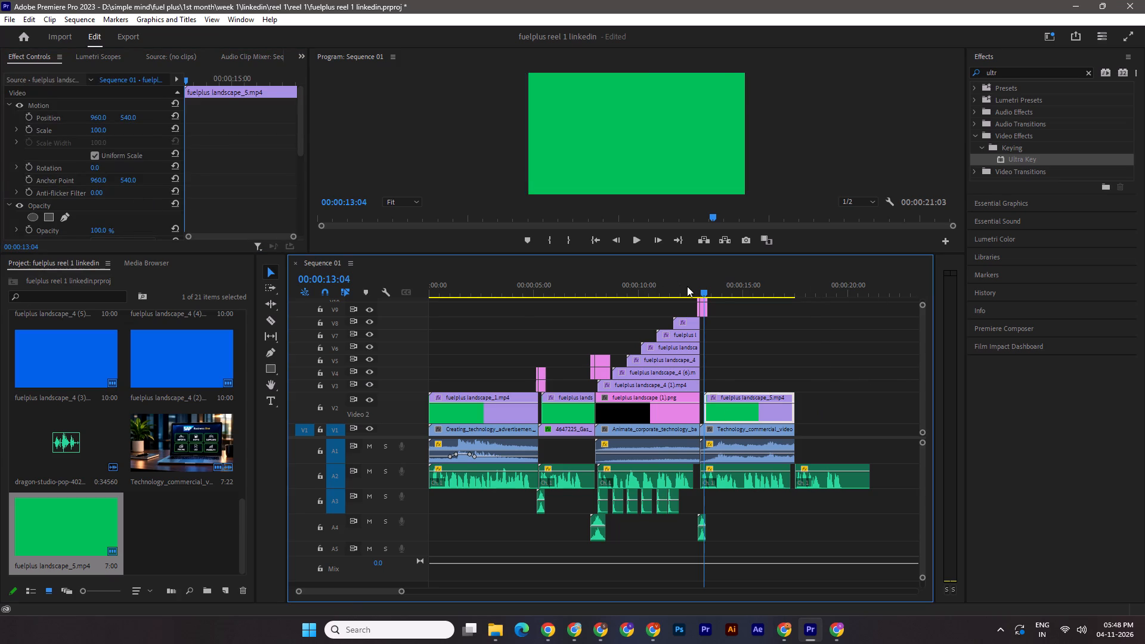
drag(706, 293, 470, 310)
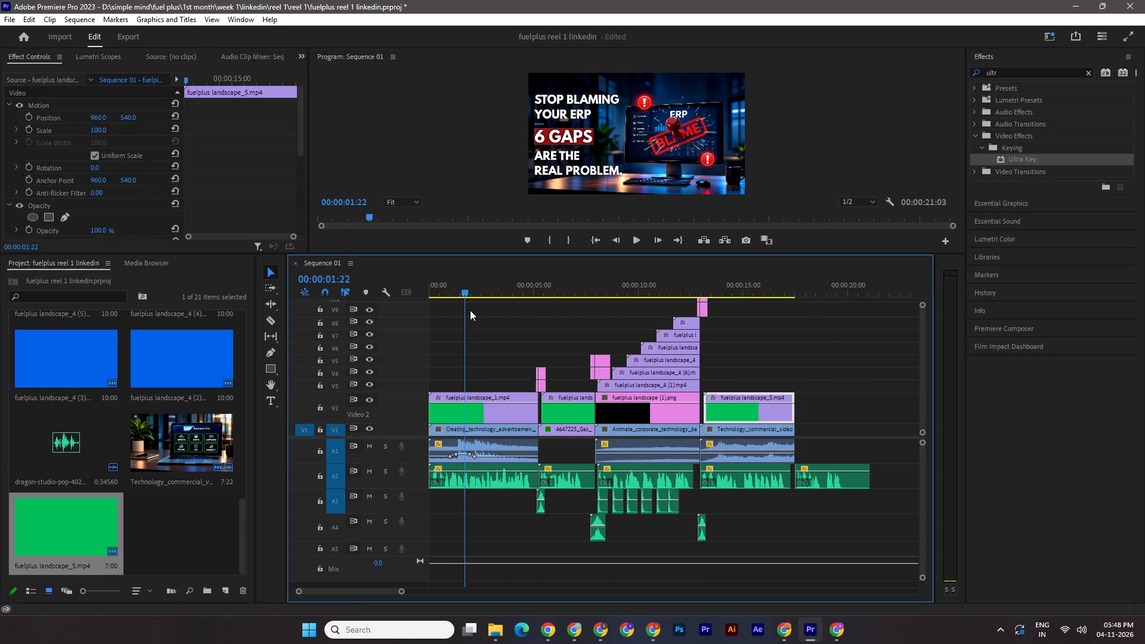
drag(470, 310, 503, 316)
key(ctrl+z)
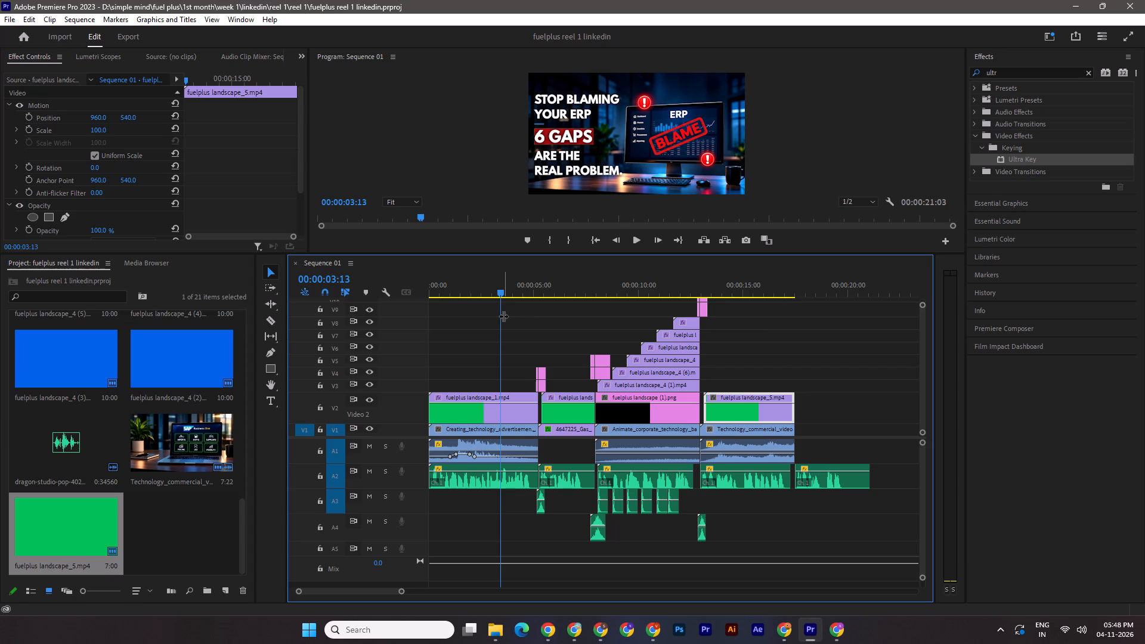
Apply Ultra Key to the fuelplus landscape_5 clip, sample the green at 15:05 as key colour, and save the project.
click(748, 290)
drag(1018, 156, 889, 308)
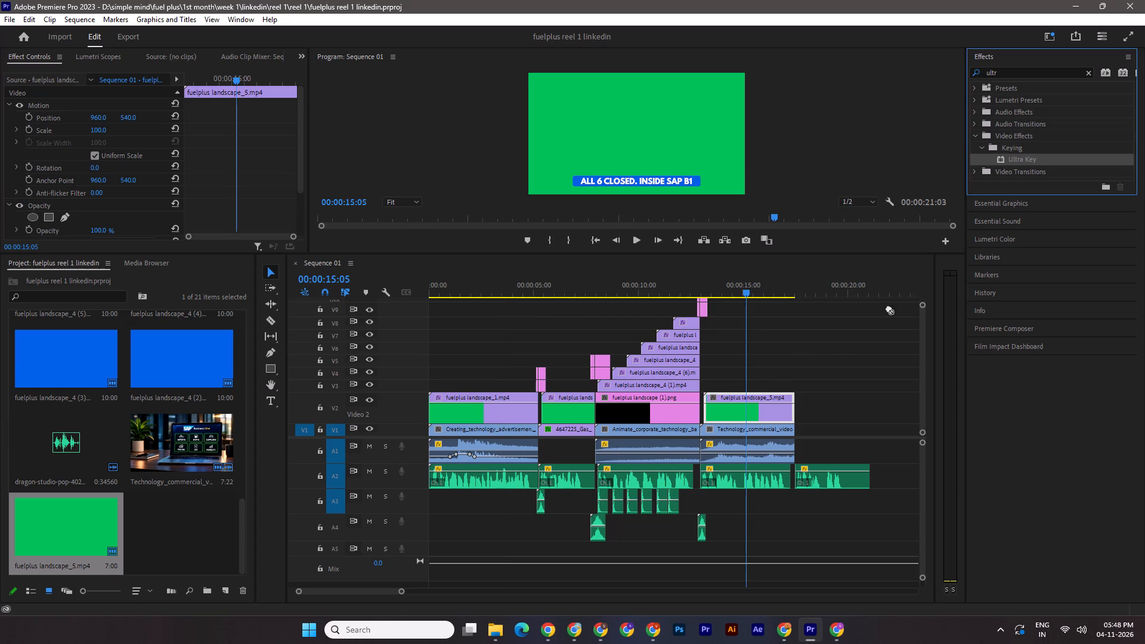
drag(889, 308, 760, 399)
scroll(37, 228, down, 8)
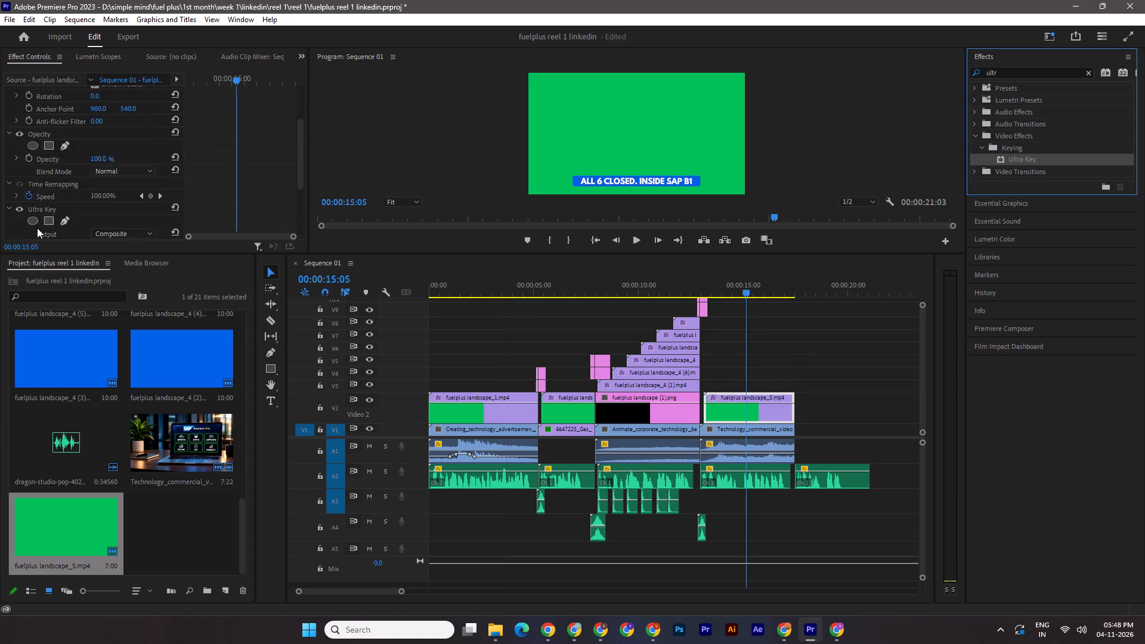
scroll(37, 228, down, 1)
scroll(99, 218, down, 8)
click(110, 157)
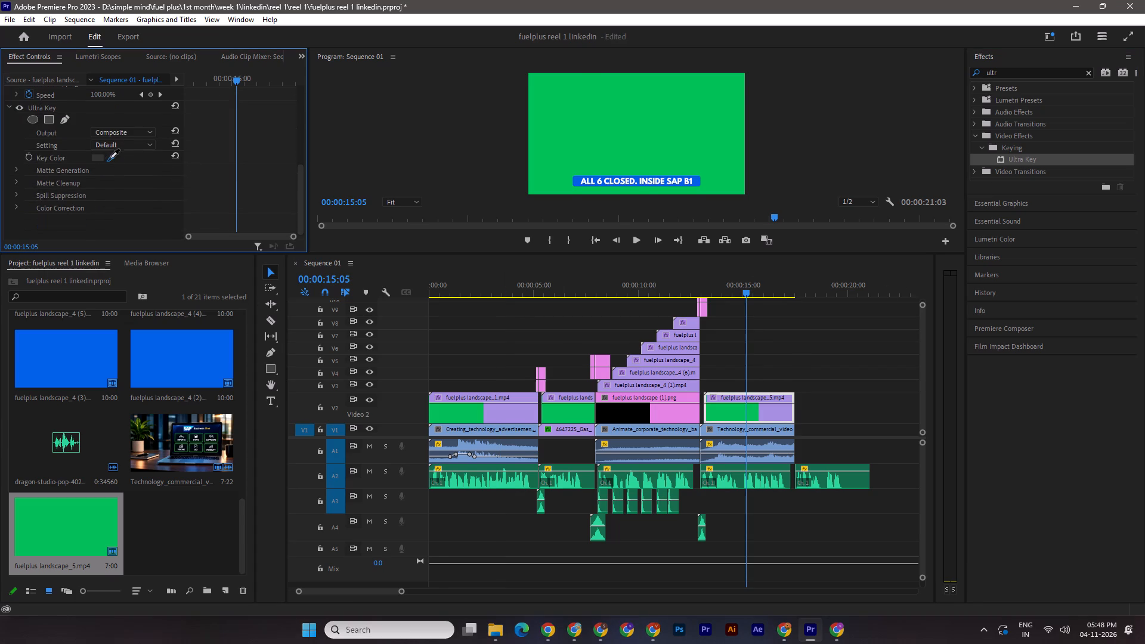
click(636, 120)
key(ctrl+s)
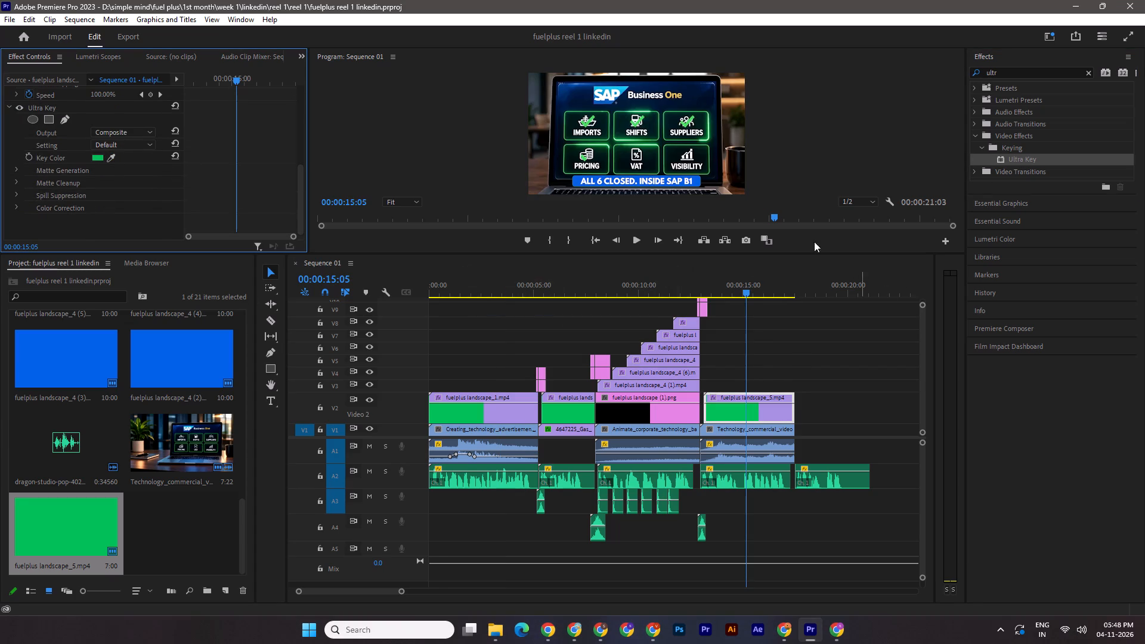
Play back the SAP scene from about 12:07 to review the keyed "ALL 6 CLOSED. INSIDE SAP B1" label.
drag(748, 292, 688, 285)
key(space)
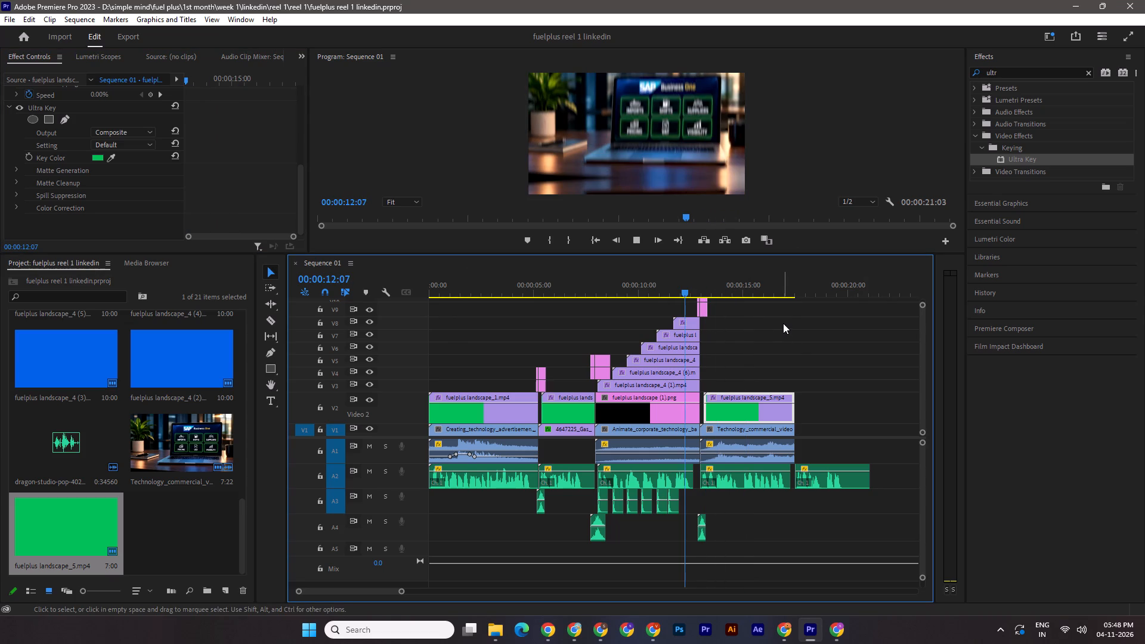
key(space)
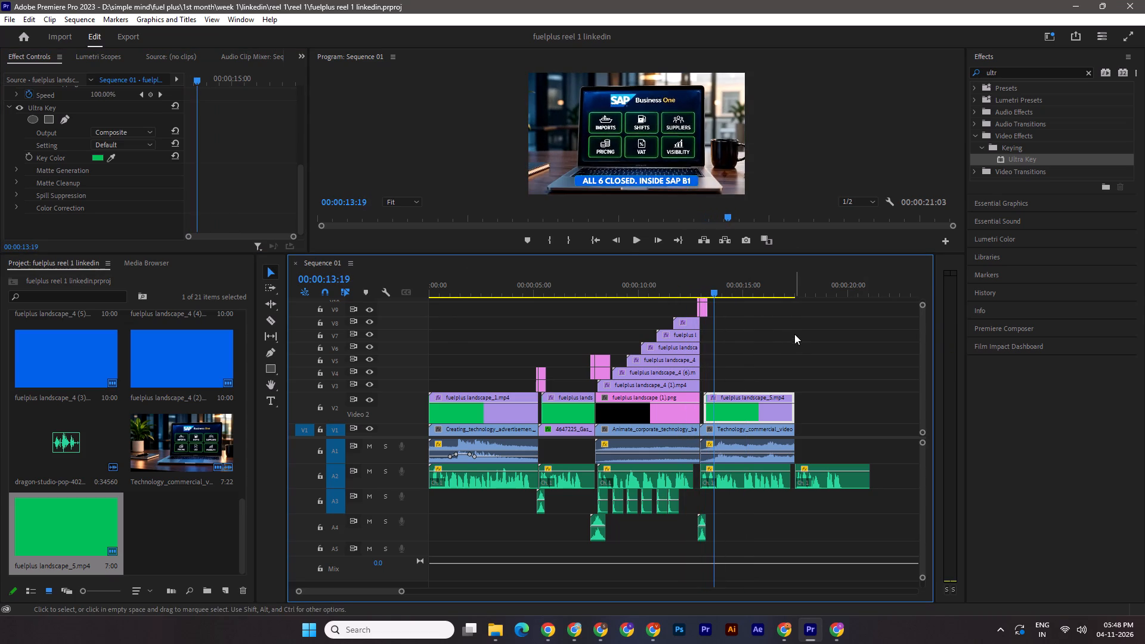
key(space)
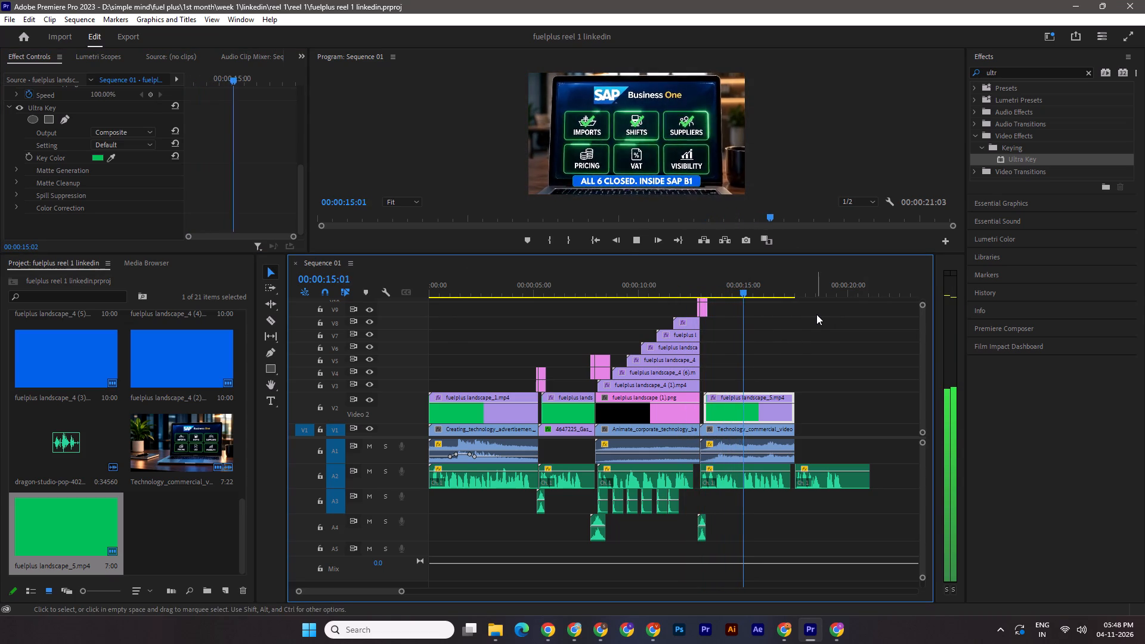
key(space)
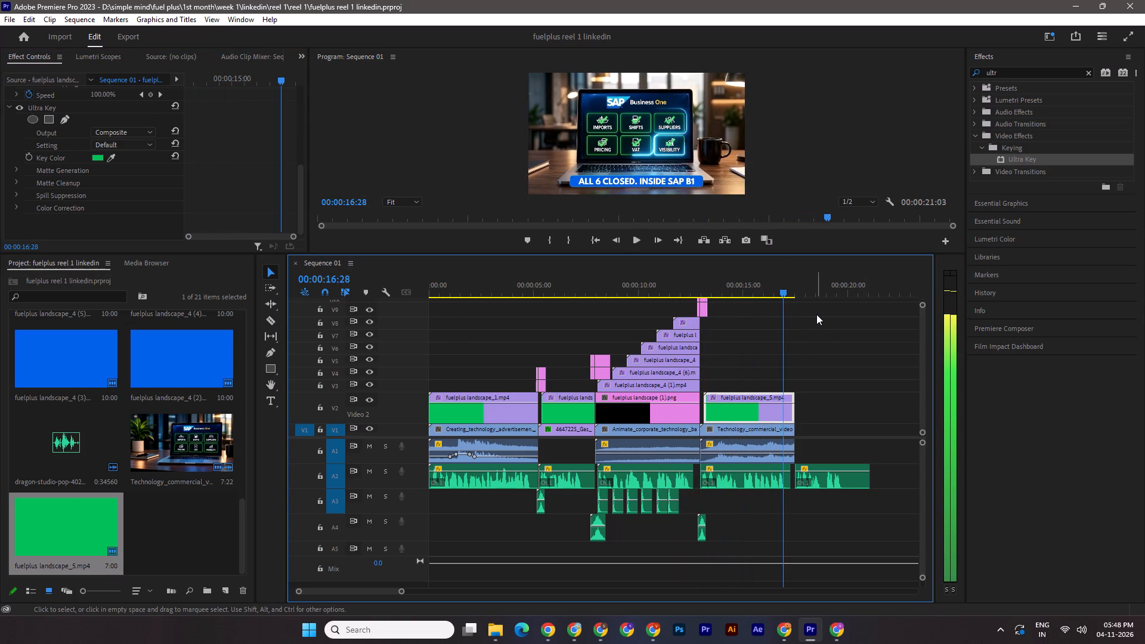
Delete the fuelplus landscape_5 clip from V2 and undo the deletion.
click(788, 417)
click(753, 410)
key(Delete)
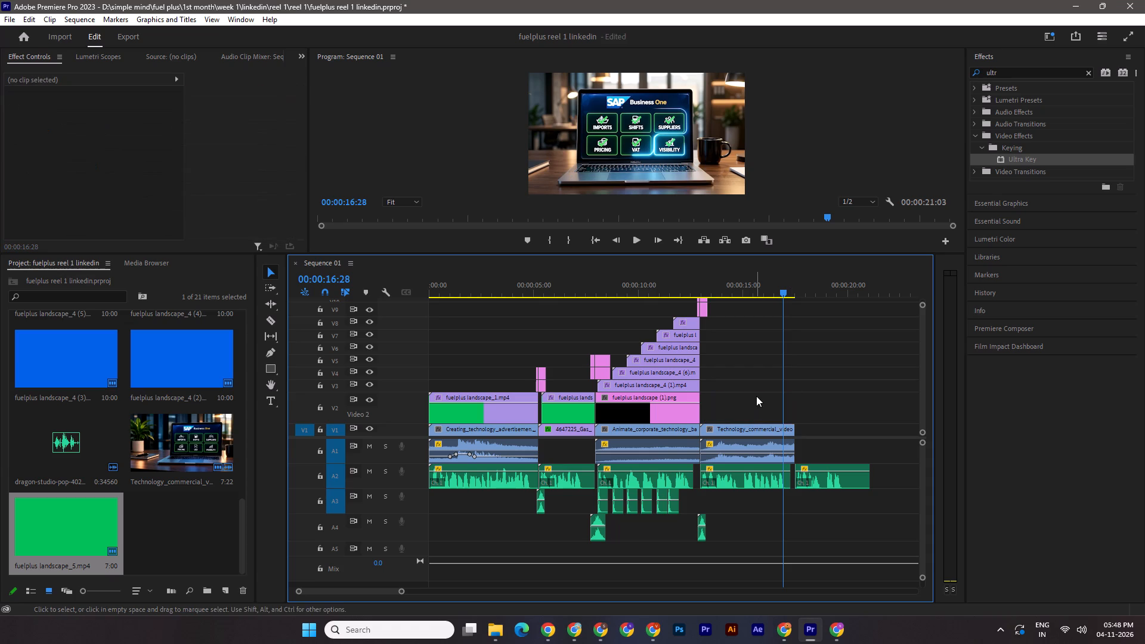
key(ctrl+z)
Delete the fuelplus landscape_5 clip from V2 above the SAP clip and save the project.
shift+drag(778, 293, 703, 289)
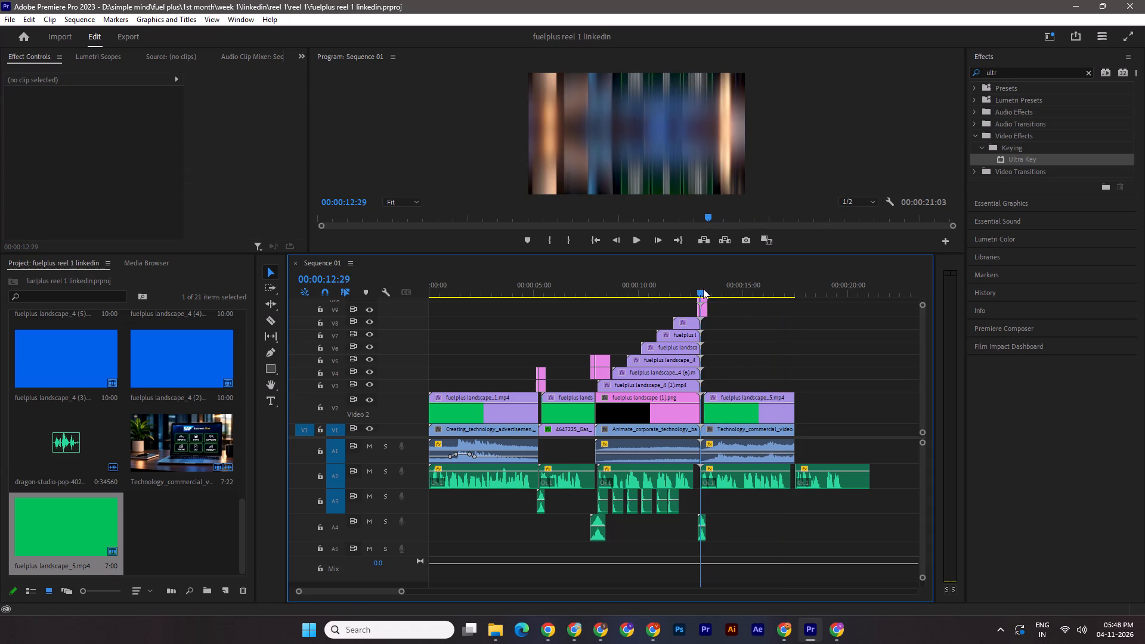
shift+drag(703, 289, 706, 289)
click(747, 414)
key(Delete)
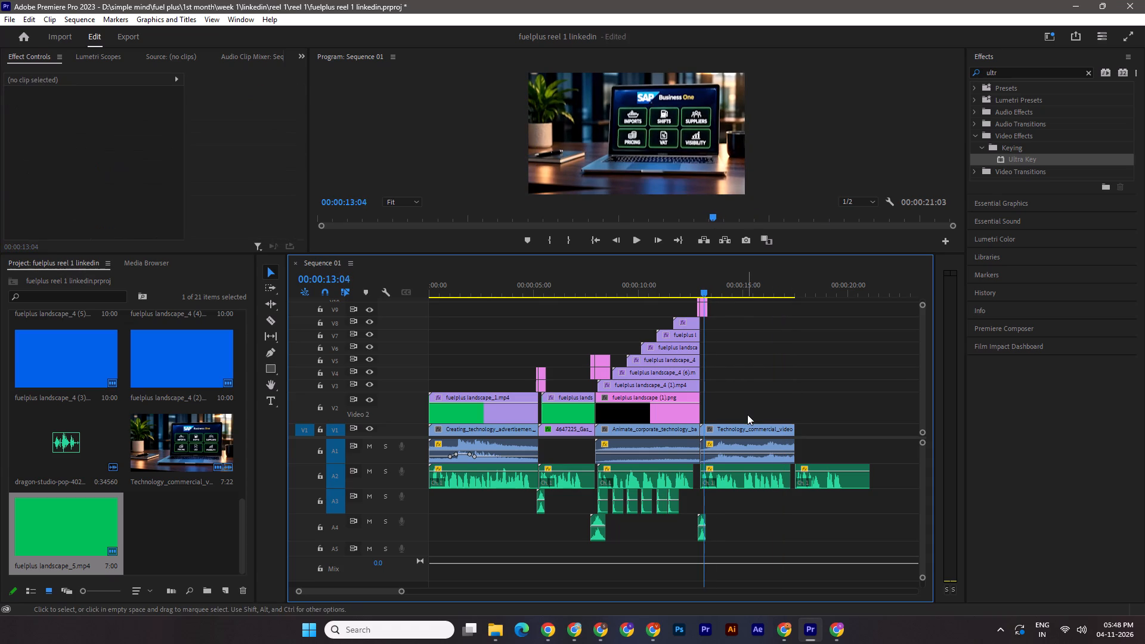
key(ctrl+s)
Switch to the Canva design and check the "ALL 6 CLOSED. INSIDE SAP B1" label on page 19.
click(603, 623)
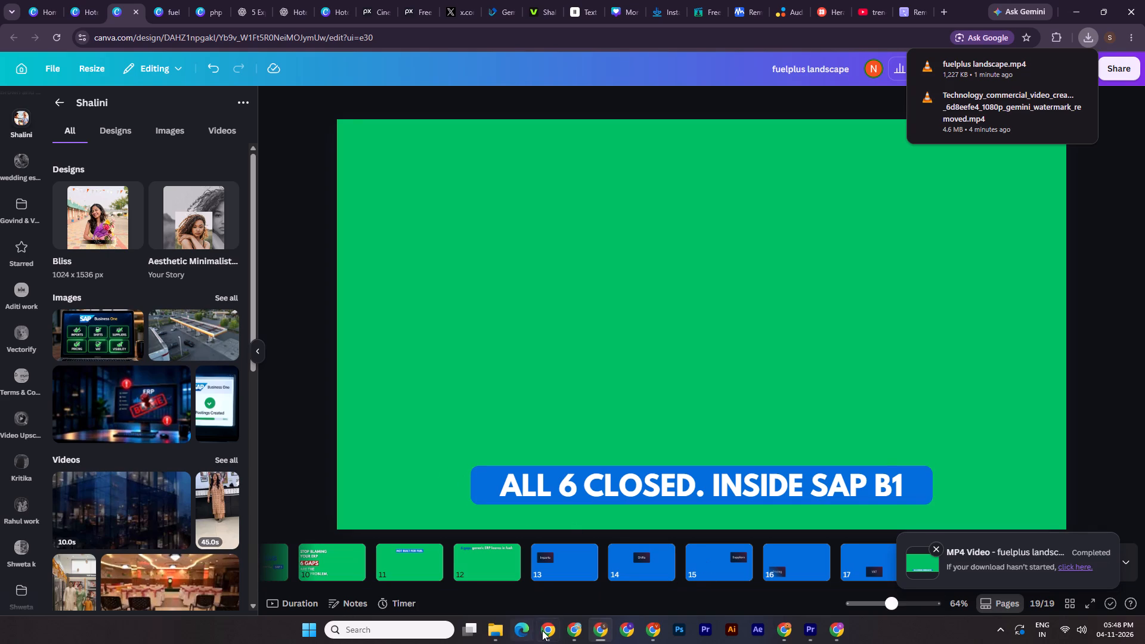
click(543, 630)
click(543, 630)
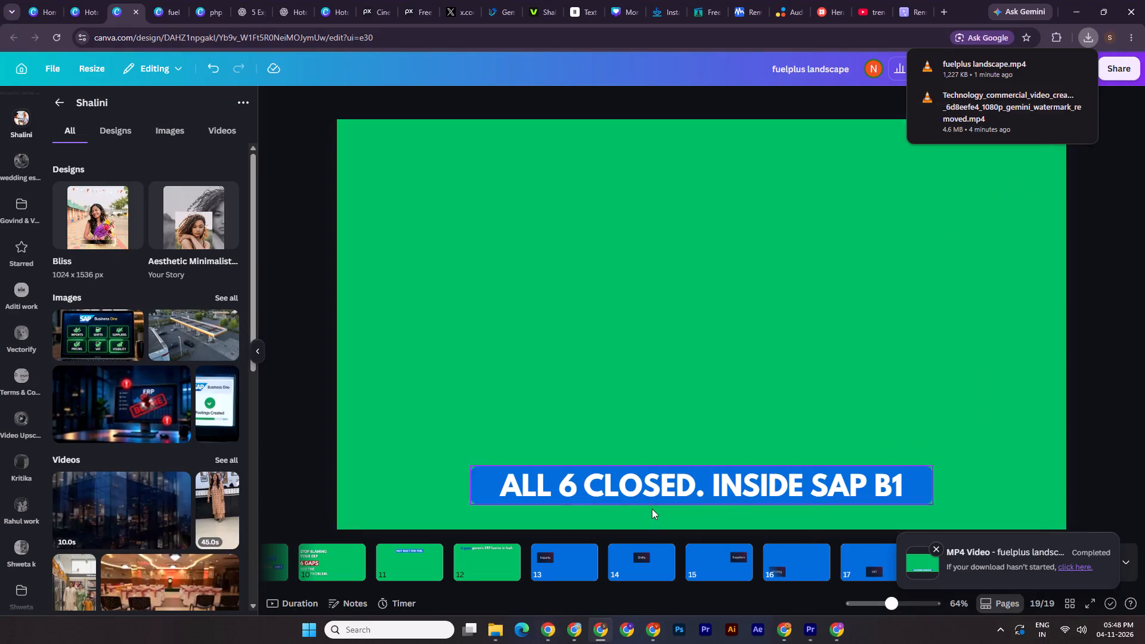
click(705, 490)
double_click(1085, 417)
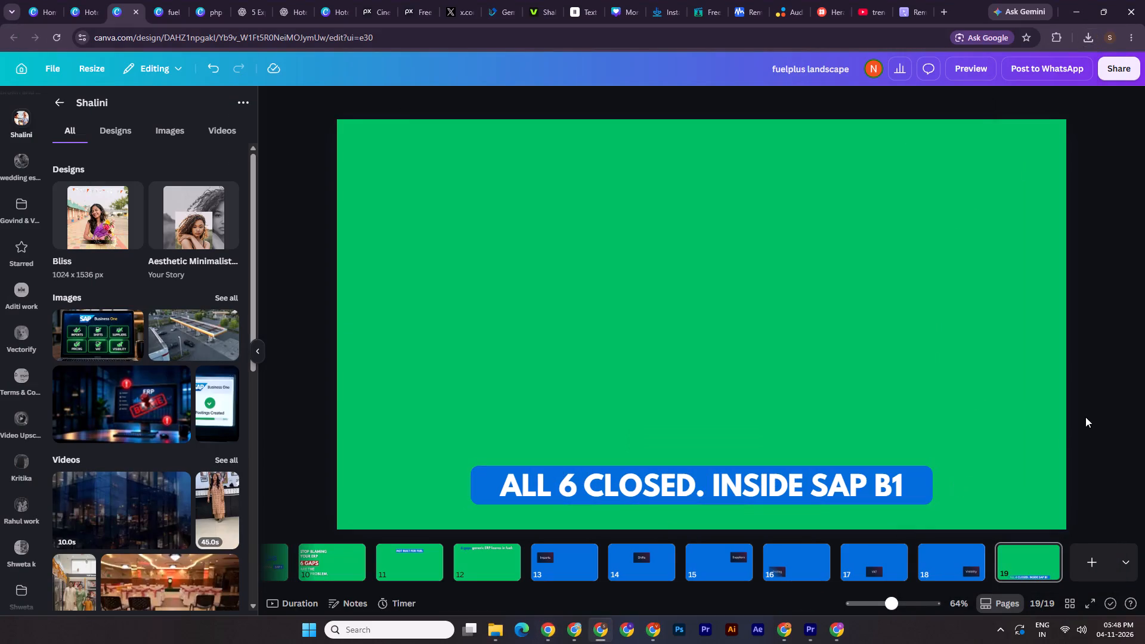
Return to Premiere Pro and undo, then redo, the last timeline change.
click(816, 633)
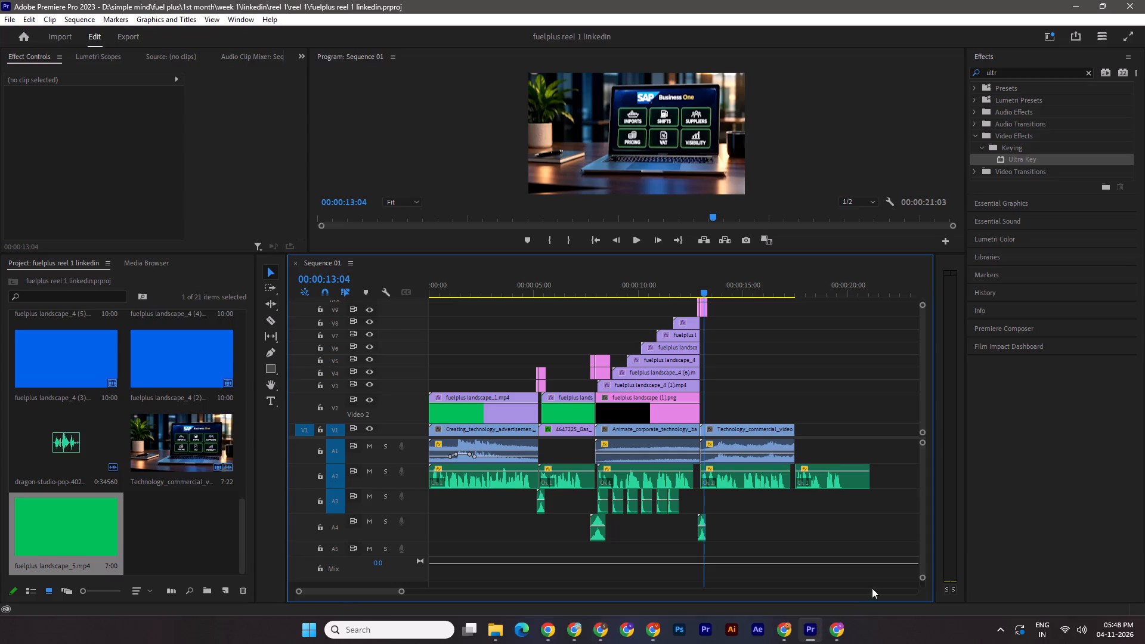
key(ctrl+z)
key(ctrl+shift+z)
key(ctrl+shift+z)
Undo the deletion of the fuelplus landscape_5 clip above the SAP clip, save the project and scrub through the scene.
key(ctrl+z)
key(ctrl+s)
drag(703, 293, 691, 293)
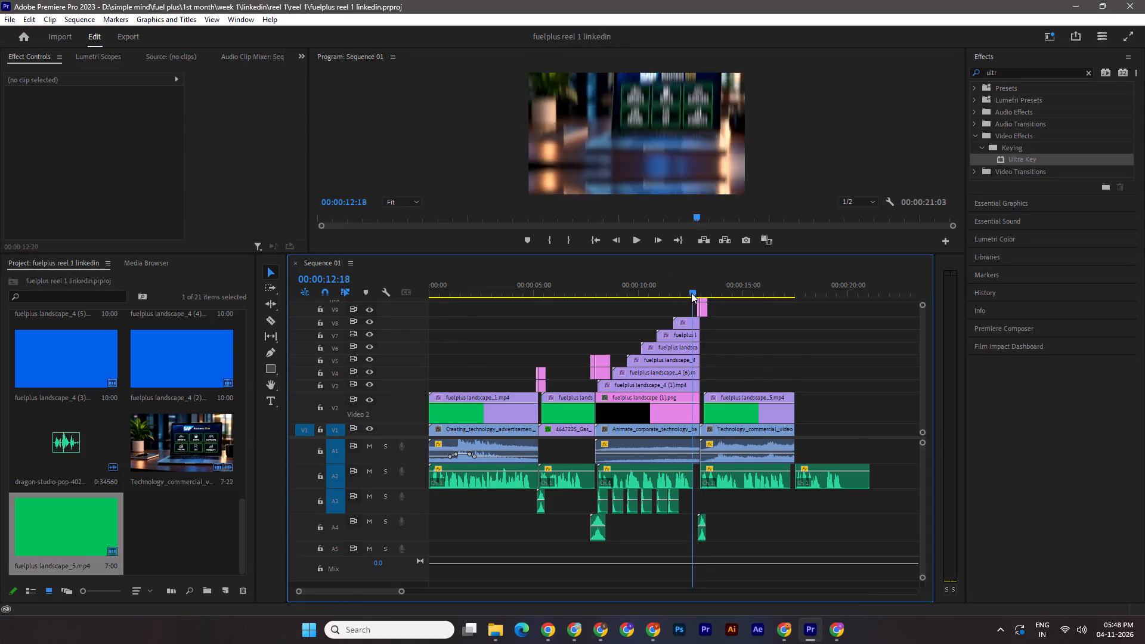
drag(691, 293, 757, 301)
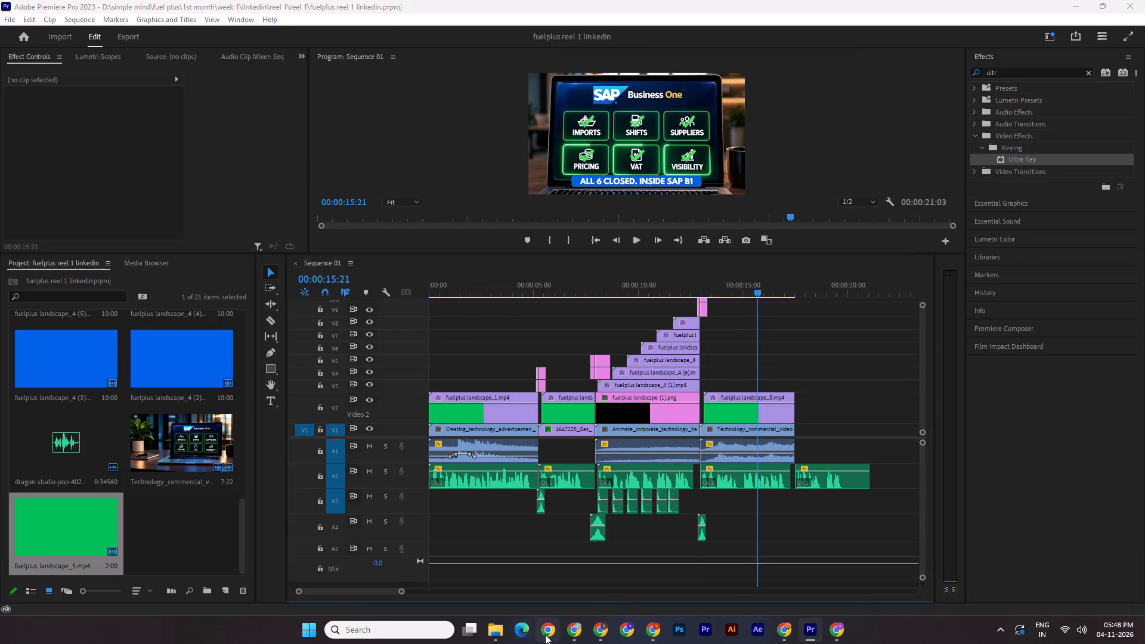
Import the blue Animate_corporate_technology background video (9a5c9e9f) from the parent reel 1 folder and place it on V2 after fuelplus landscape_5.
click(545, 634)
click(498, 630)
click(584, 580)
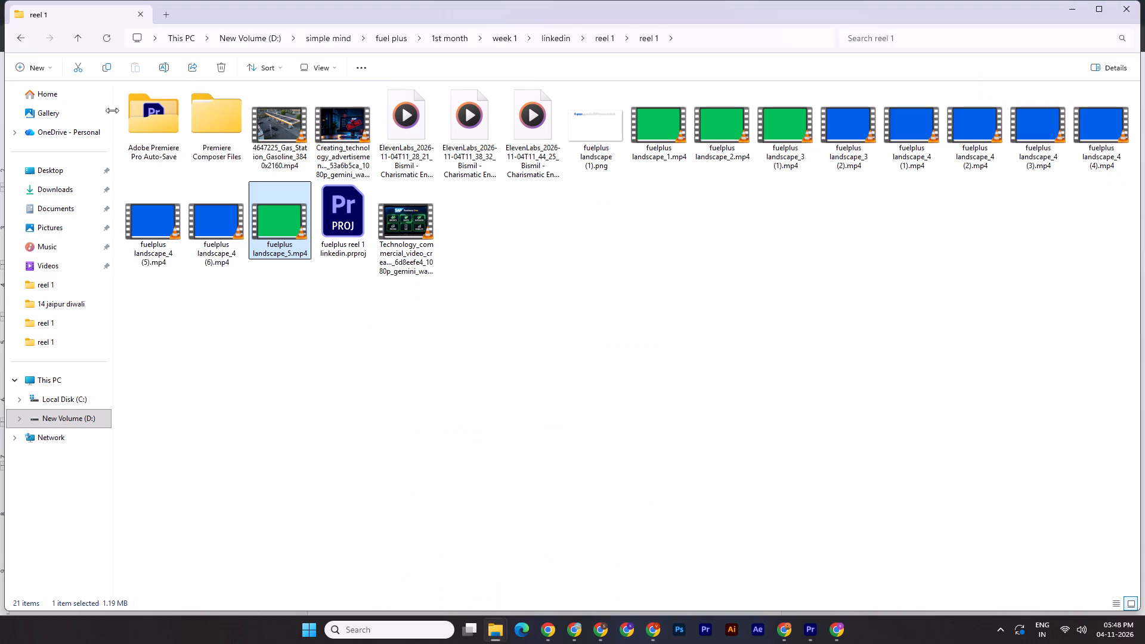
click(22, 38)
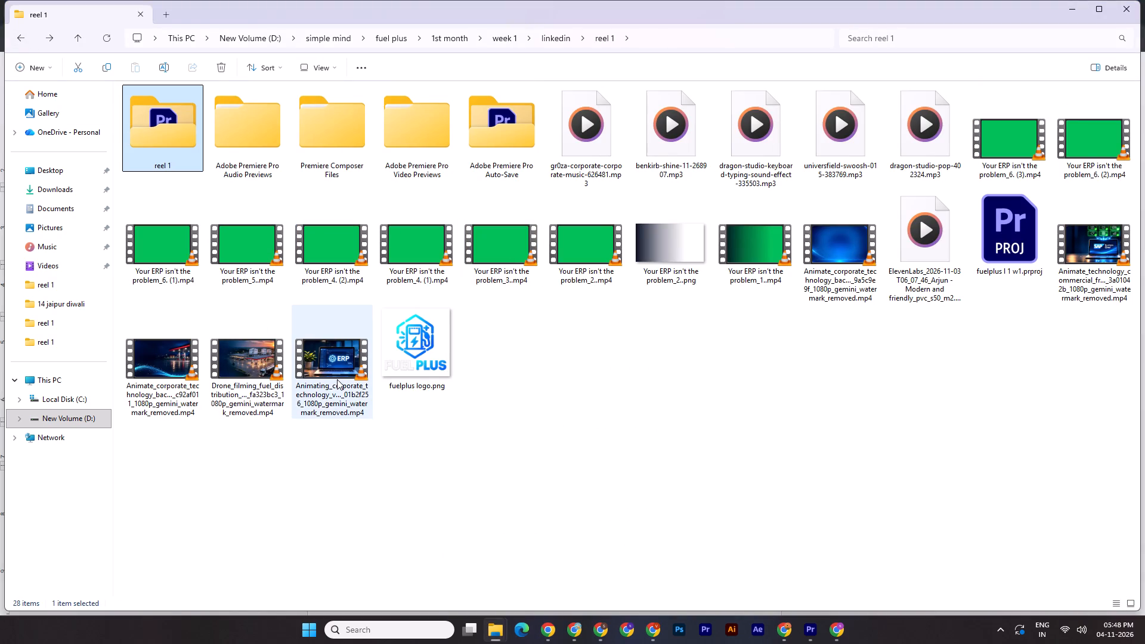
click(862, 234)
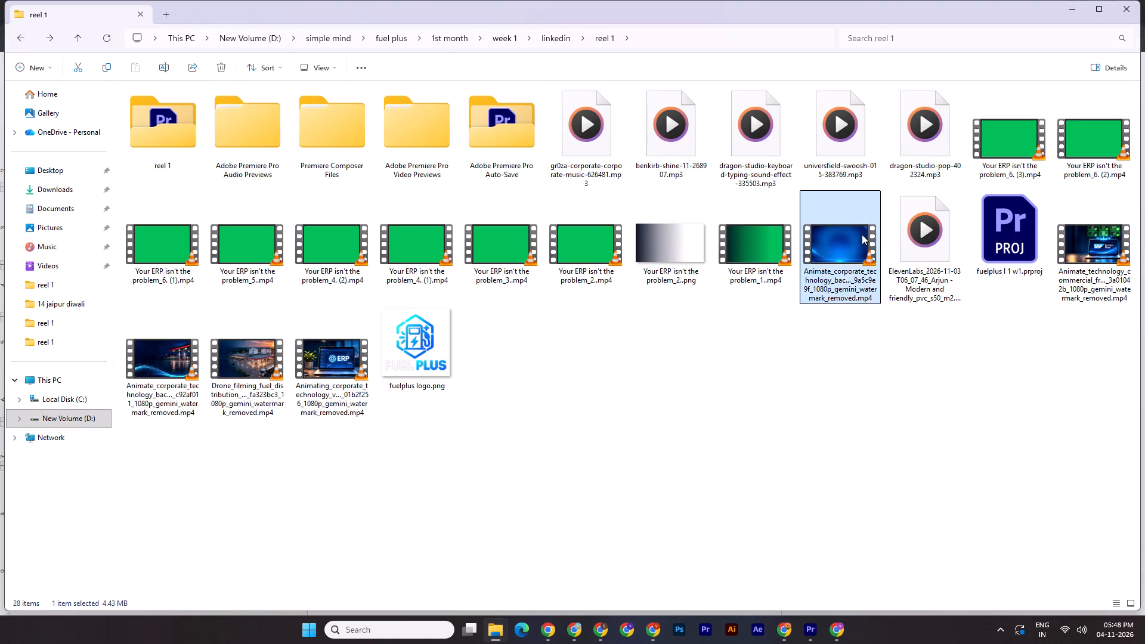
drag(835, 258, 801, 444)
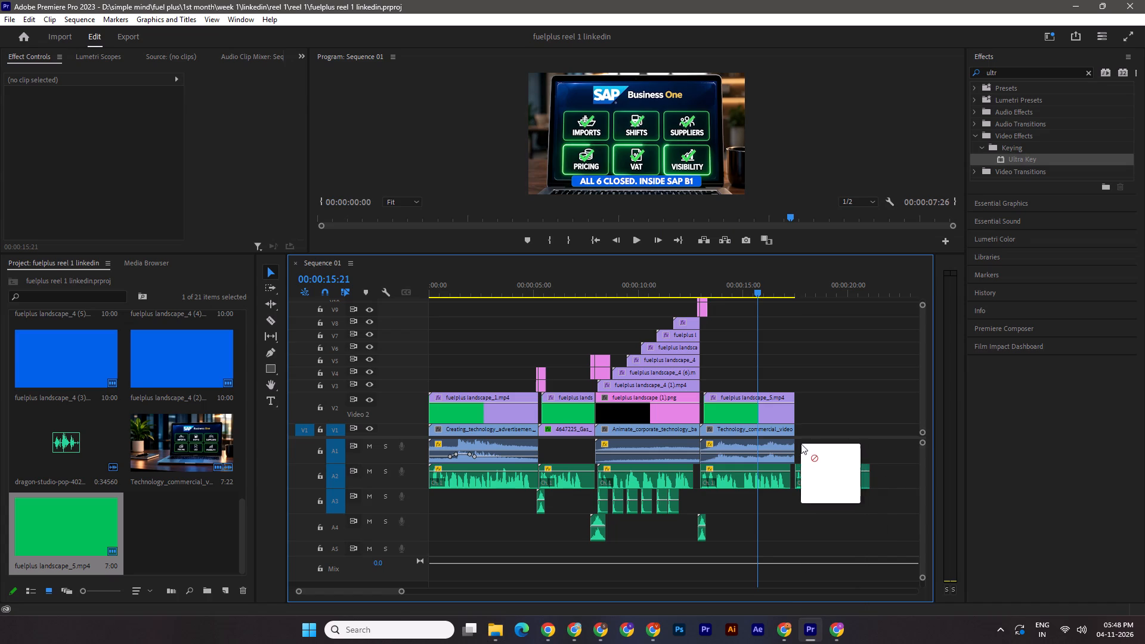
drag(801, 444, 801, 413)
Cut the blue background clip at 00:00:21:03, where the voiceover ends, delete the remainder and save the project.
drag(756, 287, 789, 291)
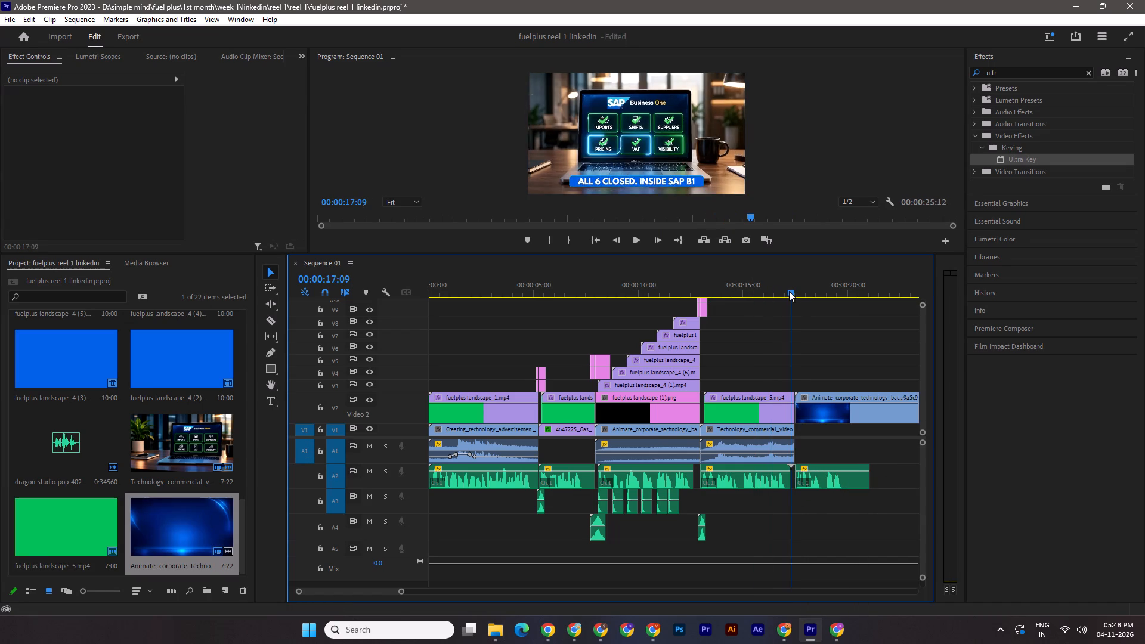
drag(789, 291, 868, 301)
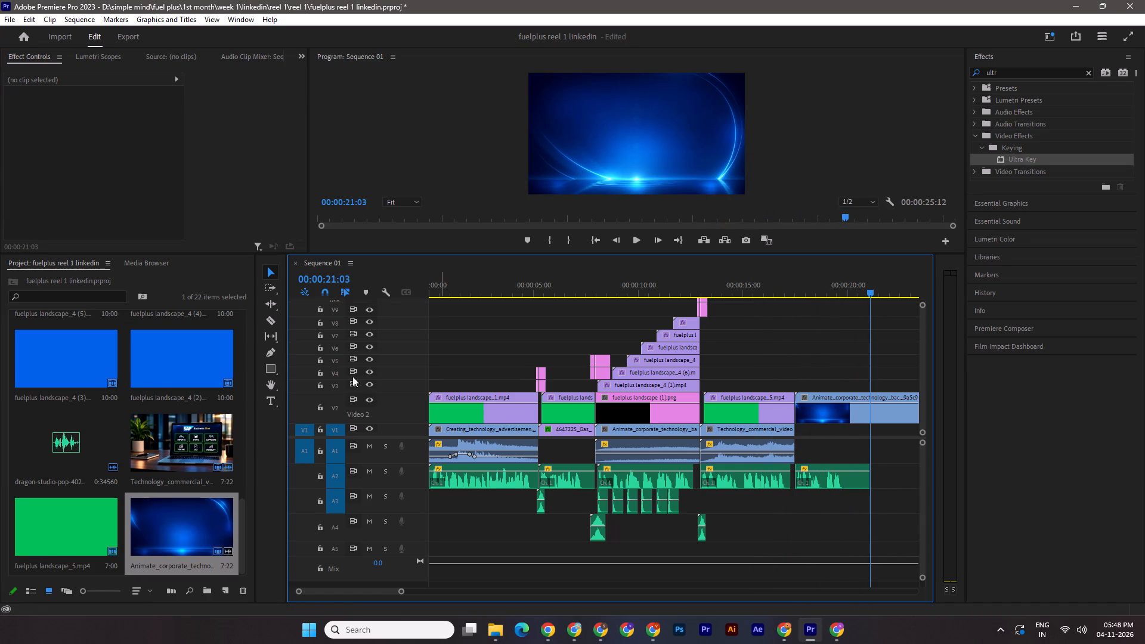
click(276, 326)
click(873, 398)
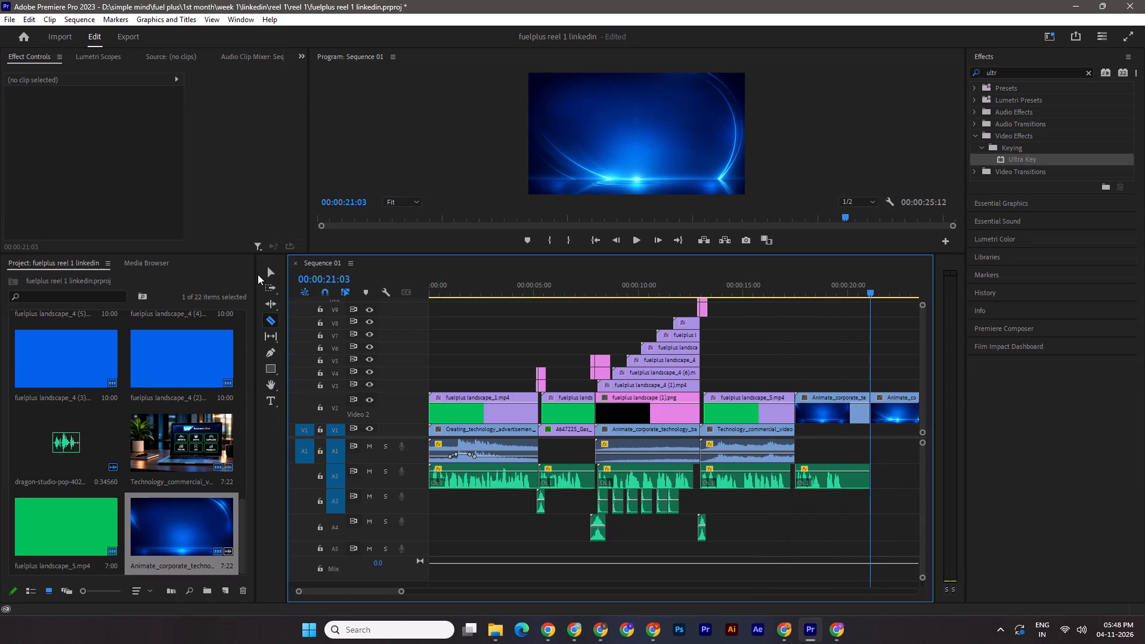
double_click(261, 271)
click(891, 416)
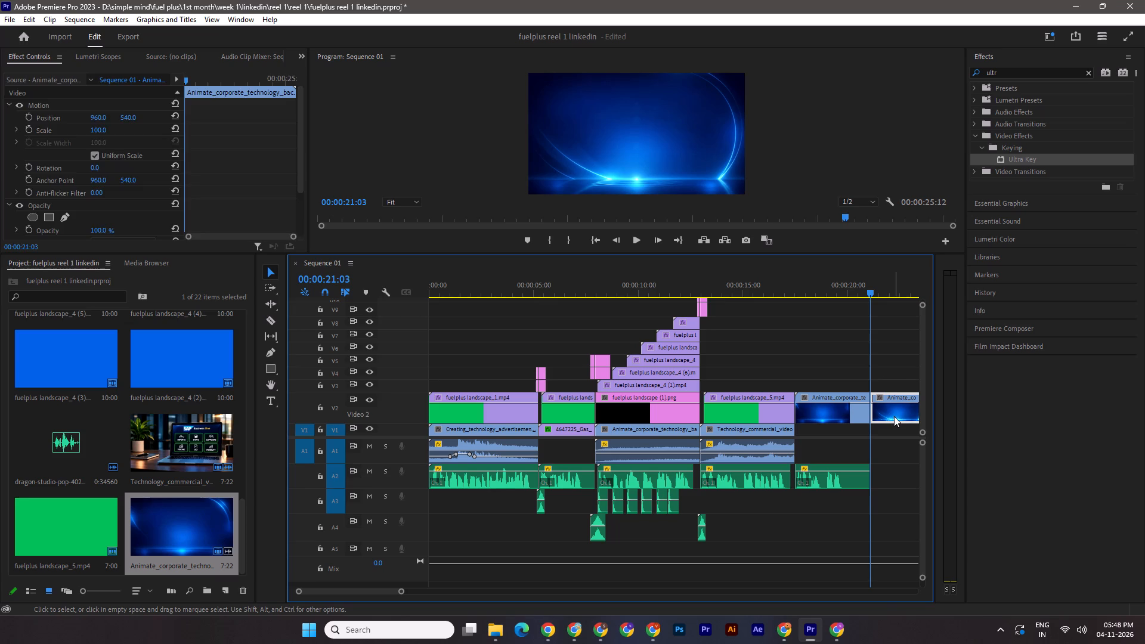
key(Delete)
key(ctrl+s)
drag(870, 289, 714, 299)
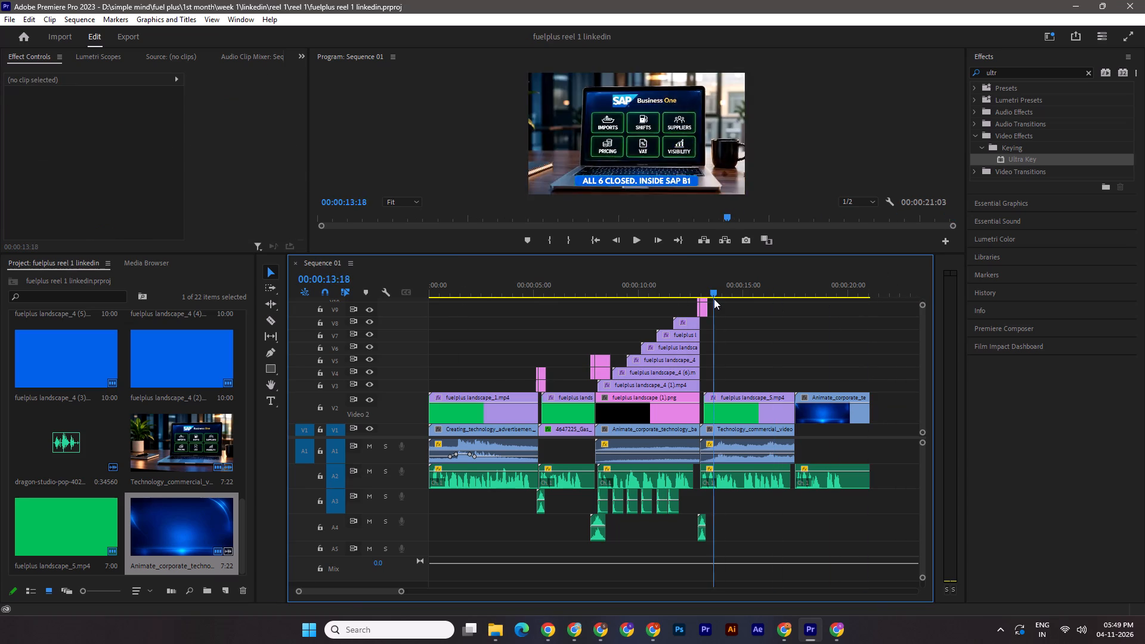
drag(714, 299, 799, 320)
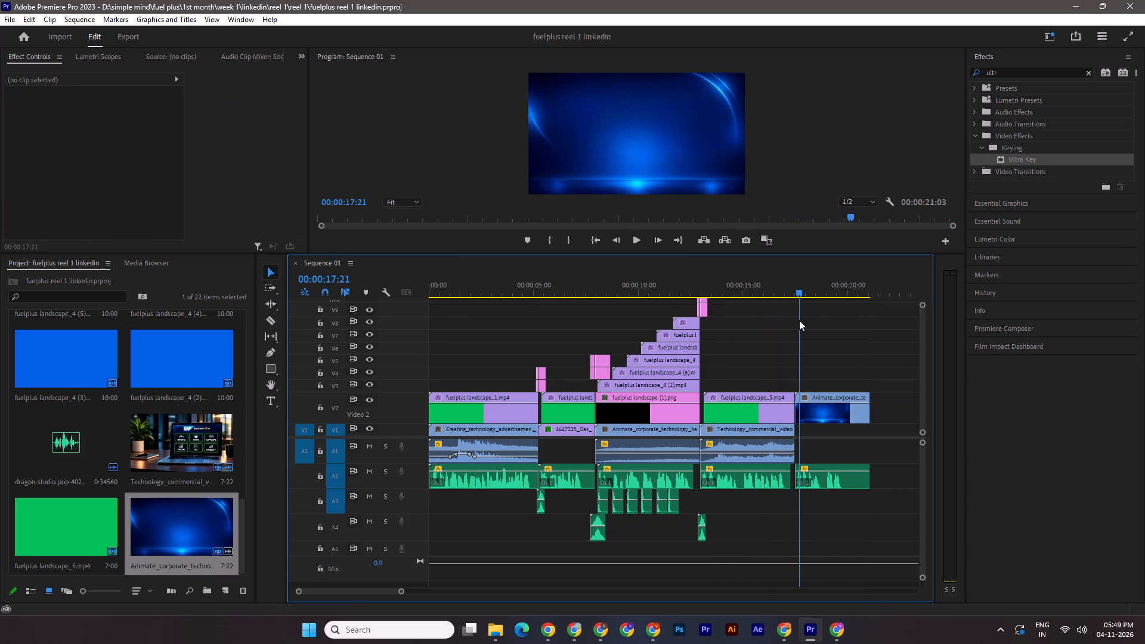
drag(799, 320, 794, 321)
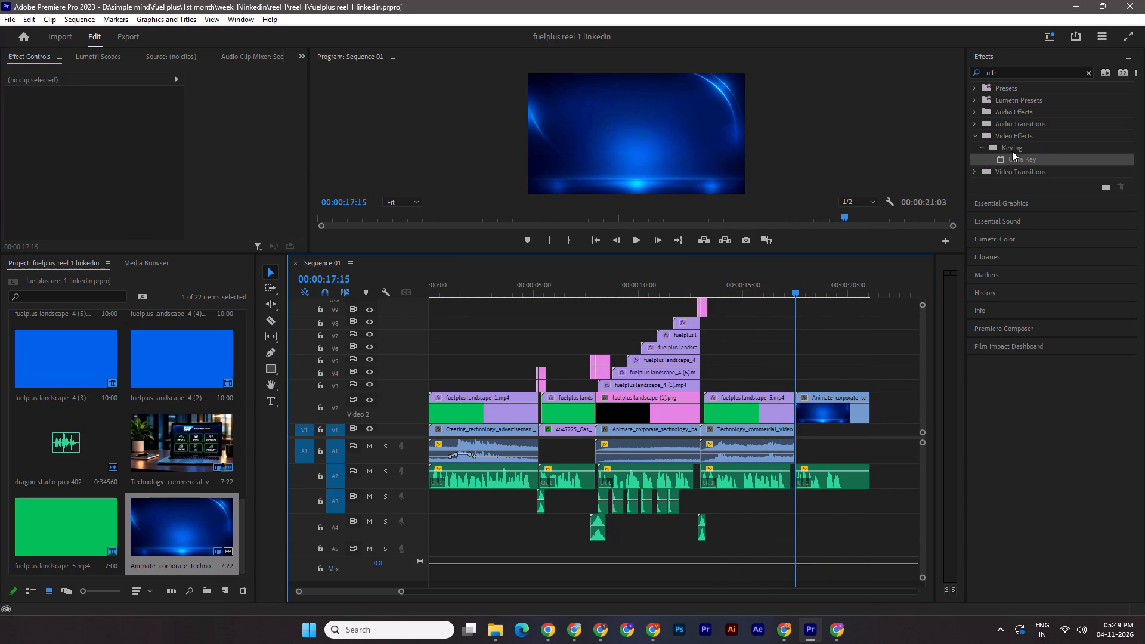
click(994, 320)
click(1004, 324)
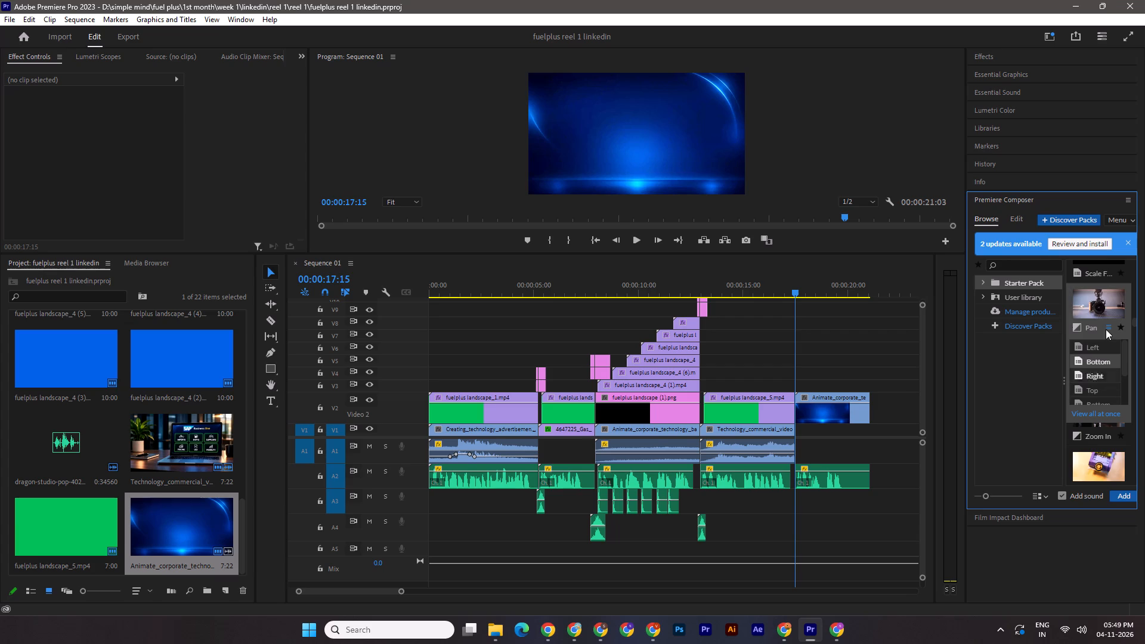
click(1106, 325)
drag(1099, 428, 821, 388)
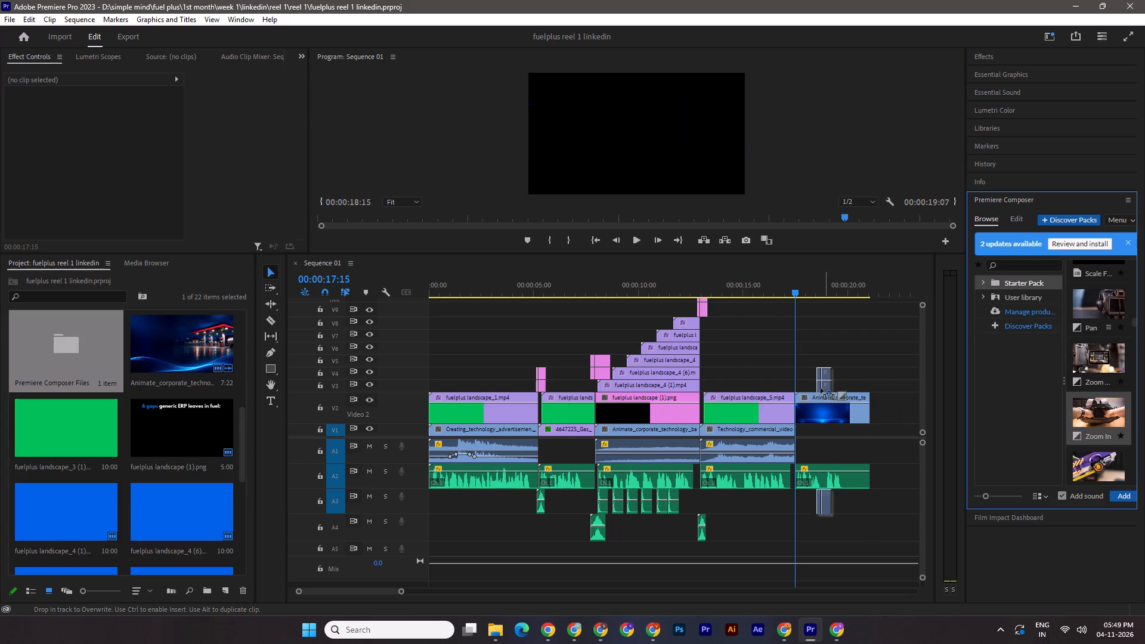
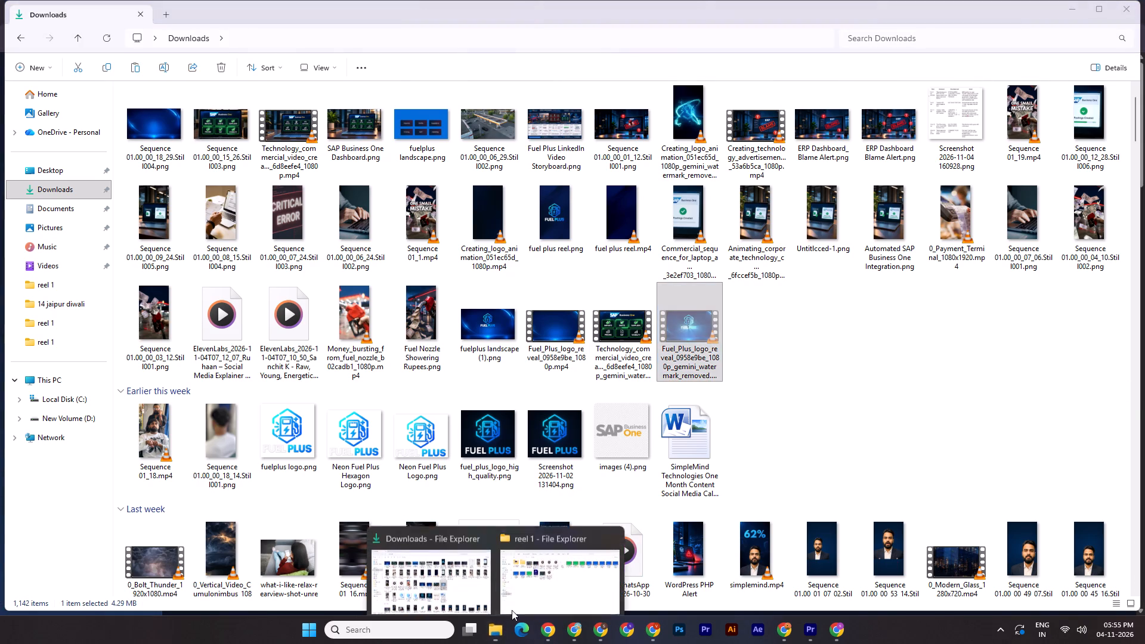
click(554, 572)
key(ctrl+v)
Switch to Premiere Pro and replace the Animate_corporate_technology clip at the sequence's end with the cleaned Fuel_Plus_logo_reveal clip, directly after the Technology_commercial clip.
drag(529, 228, 772, 589)
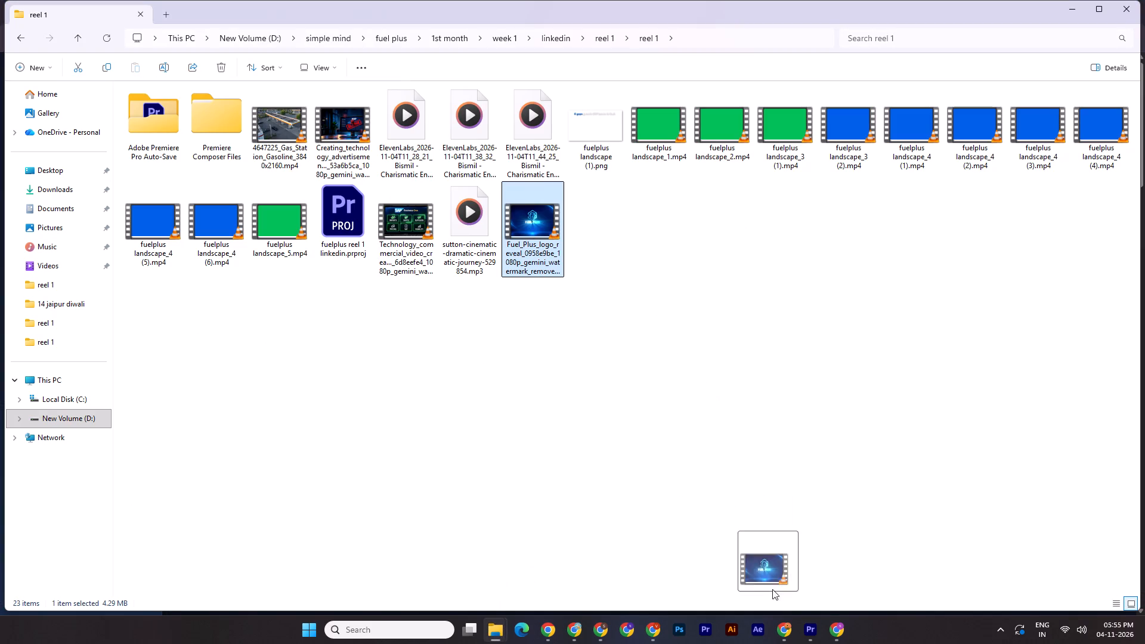
drag(772, 589, 843, 411)
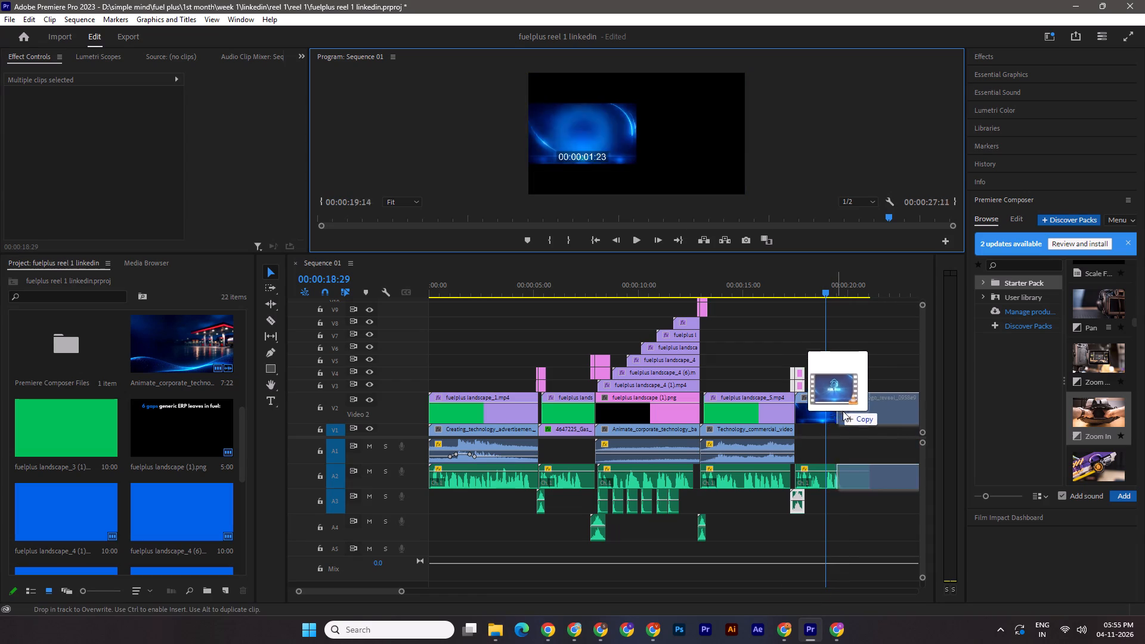
drag(843, 411, 831, 377)
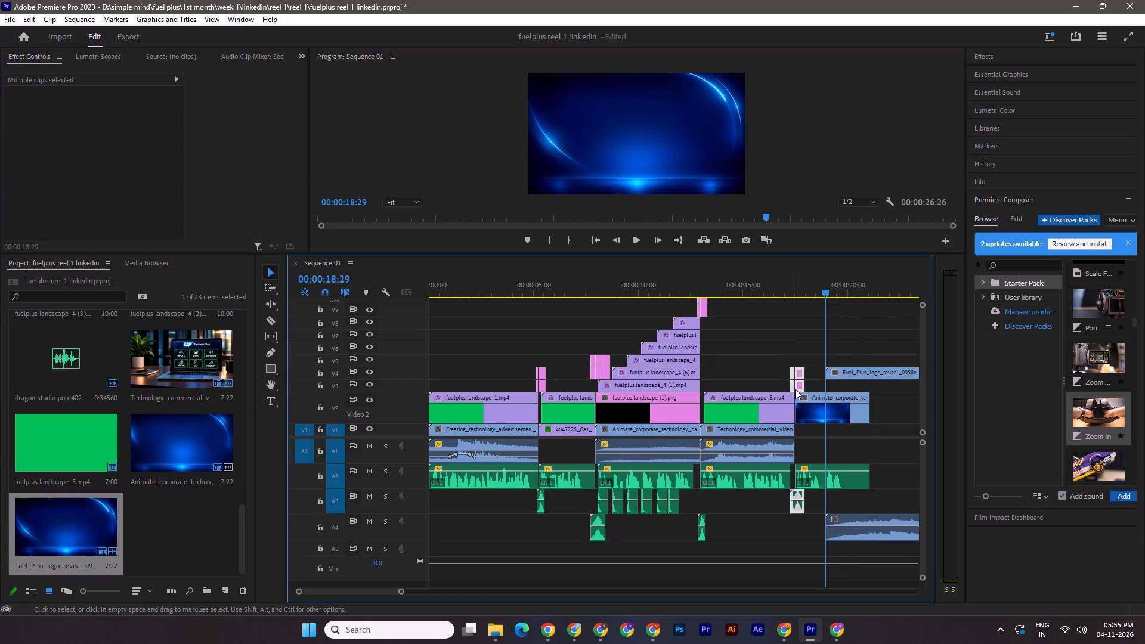
drag(799, 388, 796, 372)
click(815, 419)
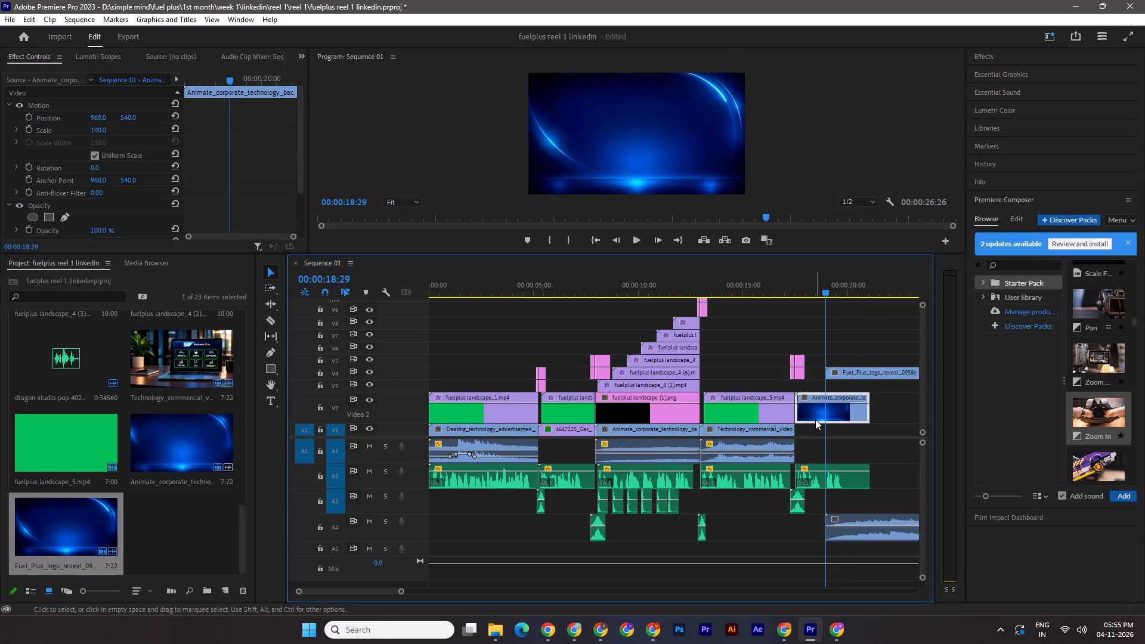
key(Delete)
drag(857, 371, 820, 409)
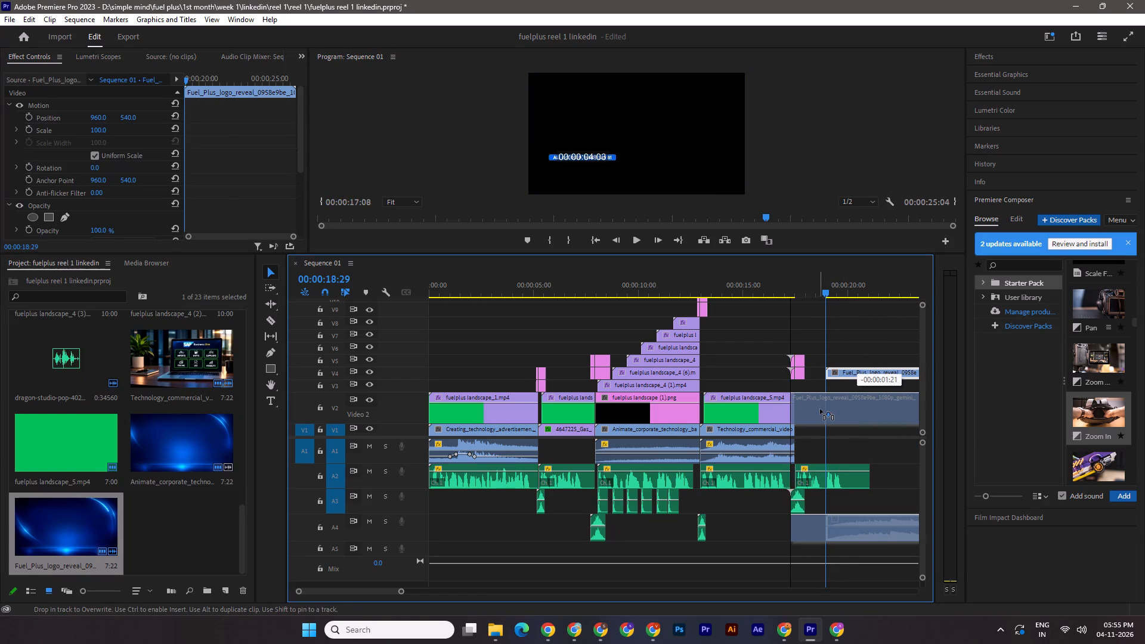
drag(820, 409, 827, 410)
Move the linked logo reveal clip onto V1 with its audio on A1, keeping its timing, and save the project.
drag(855, 542, 857, 465)
drag(937, 487, 931, 487)
click(895, 485)
shift+drag(869, 528, 868, 501)
key(ctrl+z)
drag(867, 537, 861, 458)
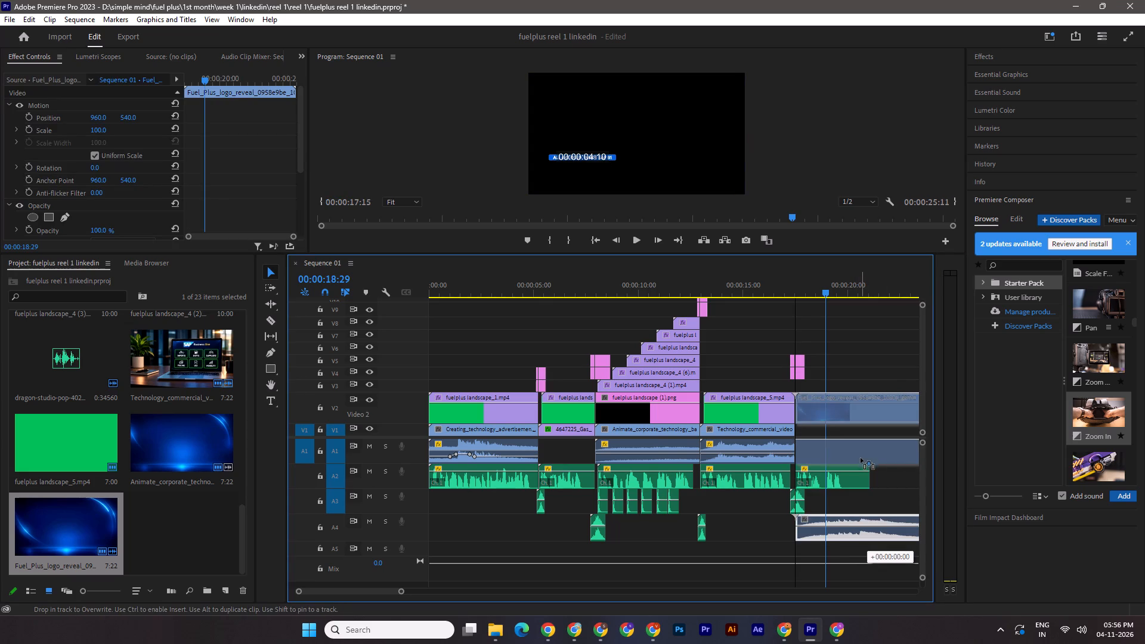
drag(861, 458, 860, 454)
key(ctrl+s)
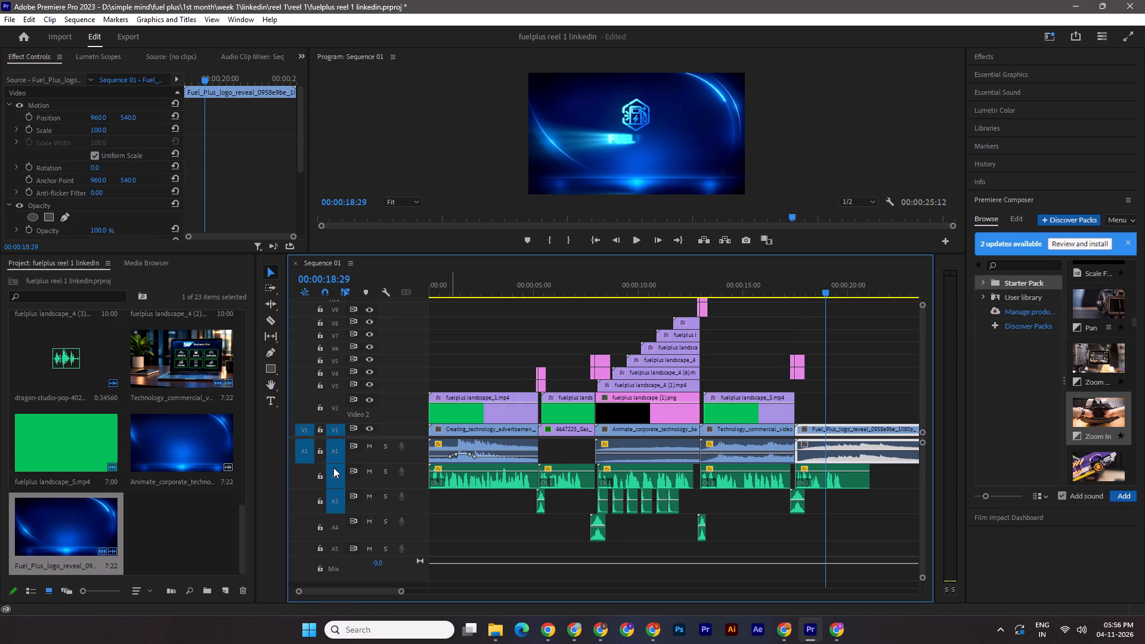
key(ctrl+s)
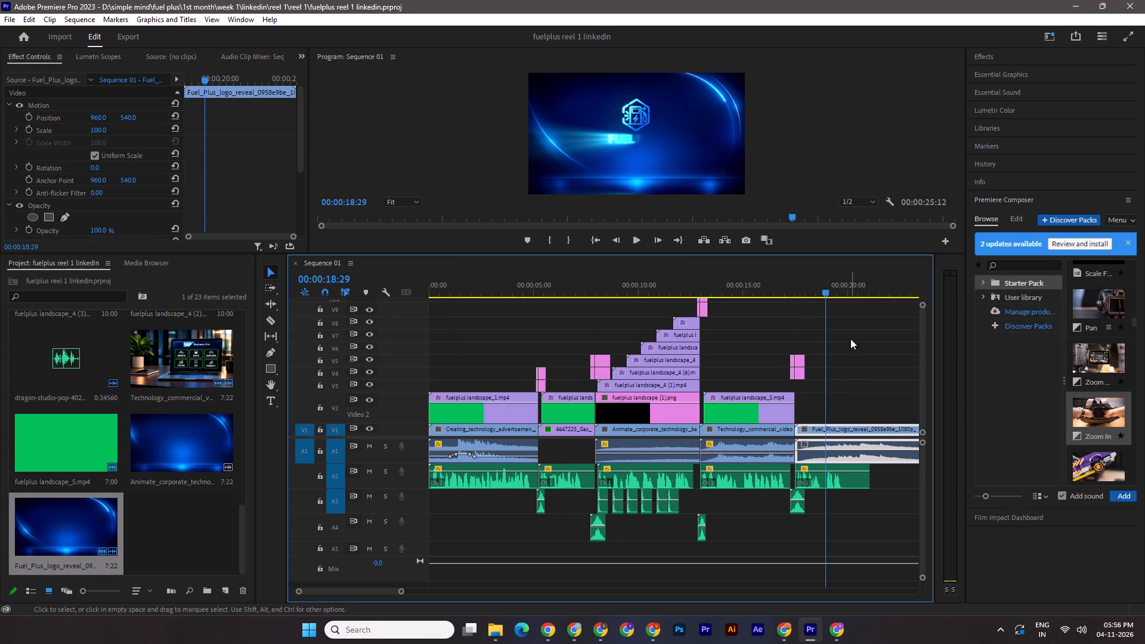
Move the pink transition clips above the cut into the logo reveal down one track, onto V3 and V4.
shift+drag(799, 373, 797, 394)
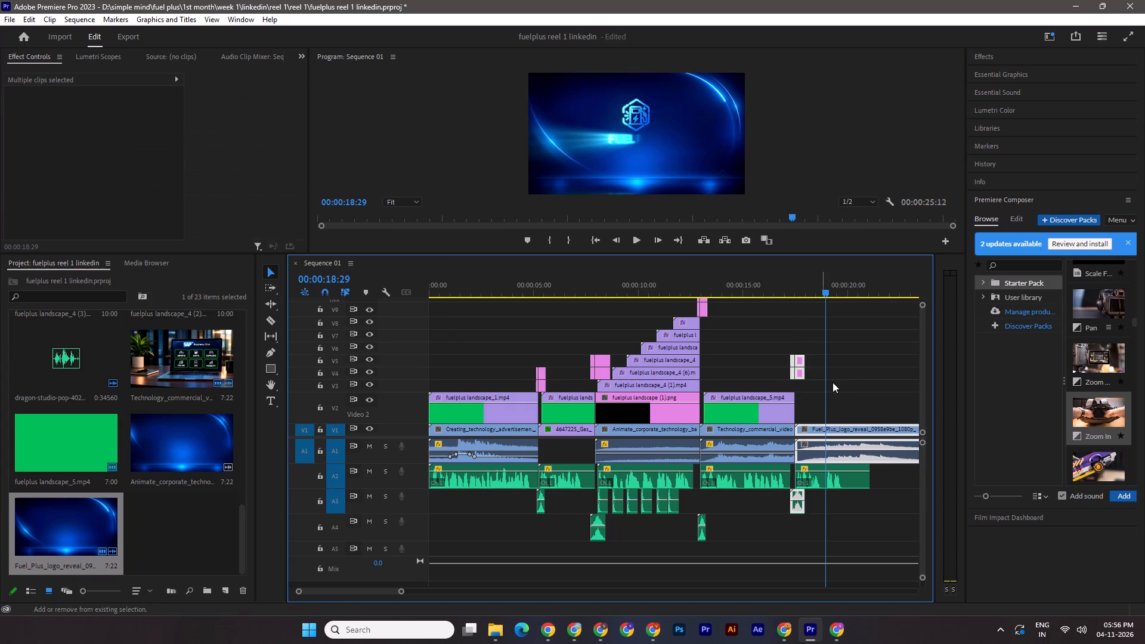
click(850, 380)
drag(798, 374, 799, 390)
Play the transition into the logo reveal and lower the logo reveal's audio level to about -8.53 dB.
drag(822, 289, 782, 289)
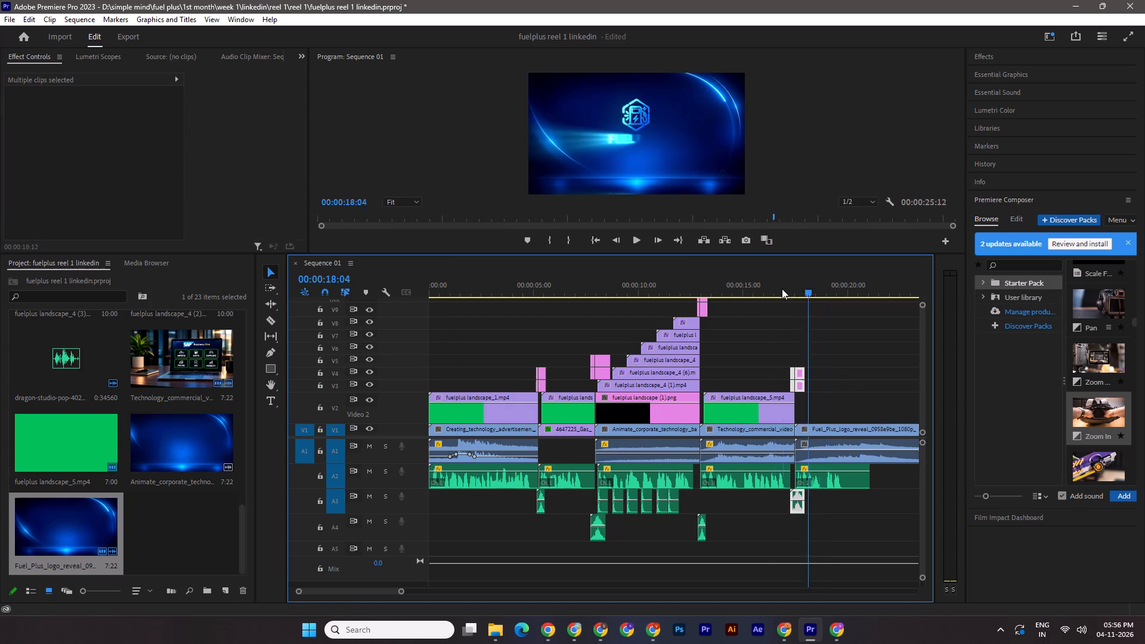
drag(782, 289, 772, 290)
key(space)
click(835, 451)
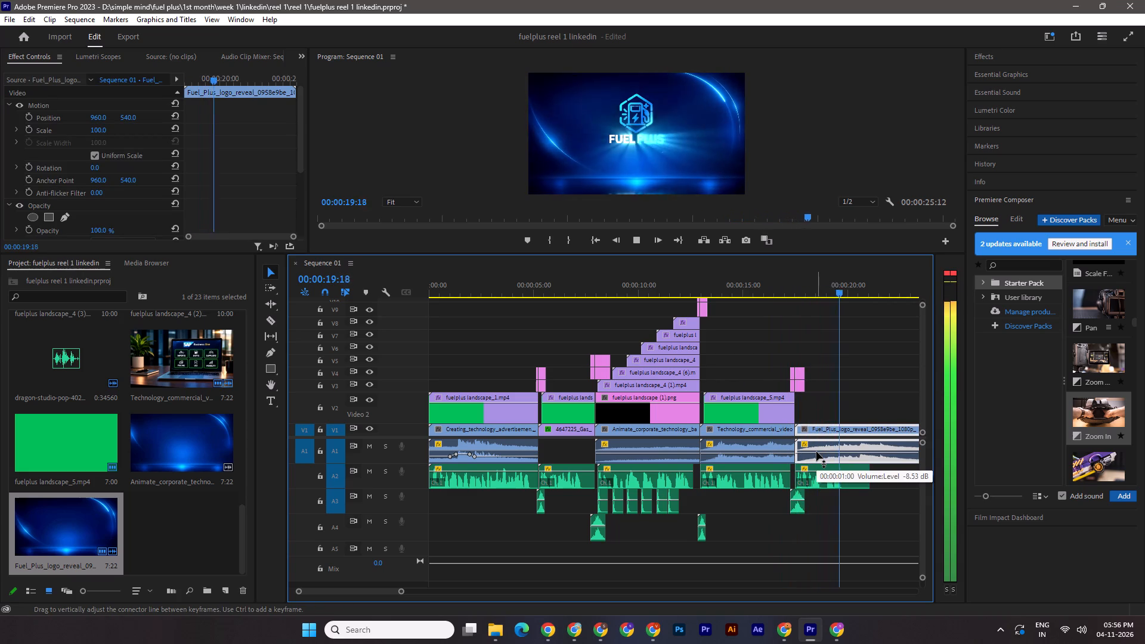
key(space)
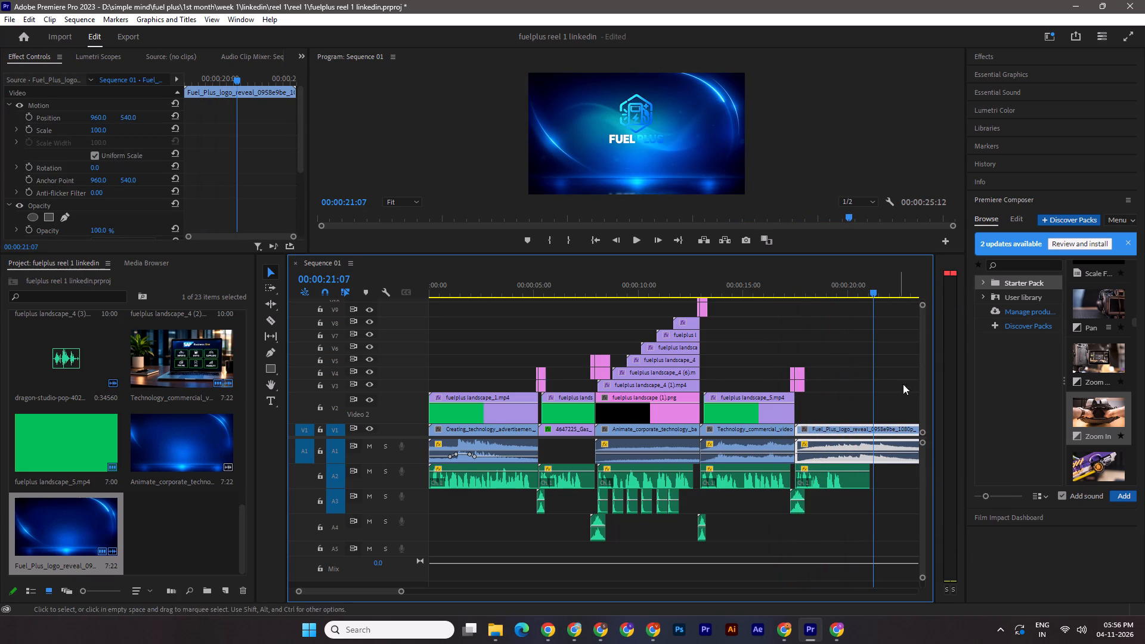
Trim the end of the logo reveal clip to 00:00:22:26, past the voiceover's end, and save the project.
shift+click(874, 294)
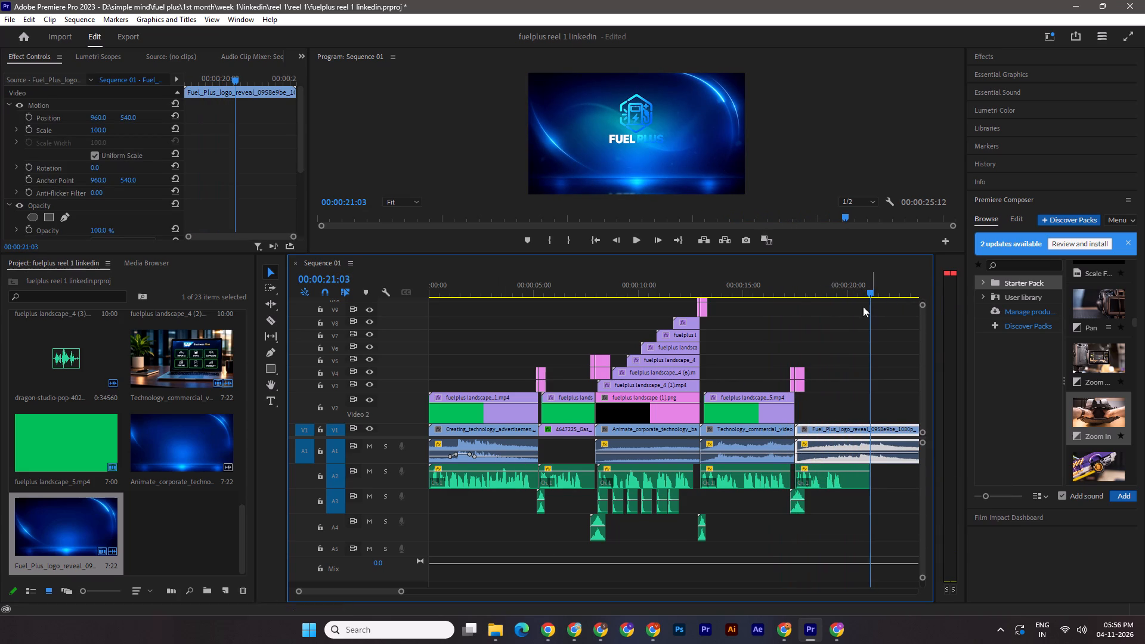
drag(399, 592, 409, 592)
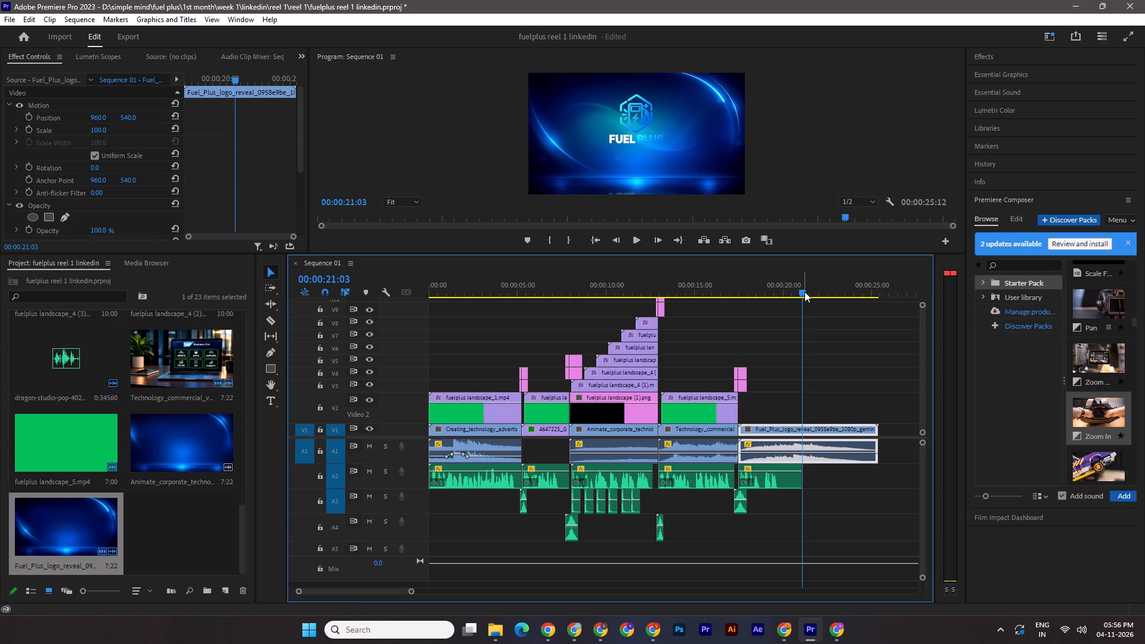
drag(804, 292, 836, 296)
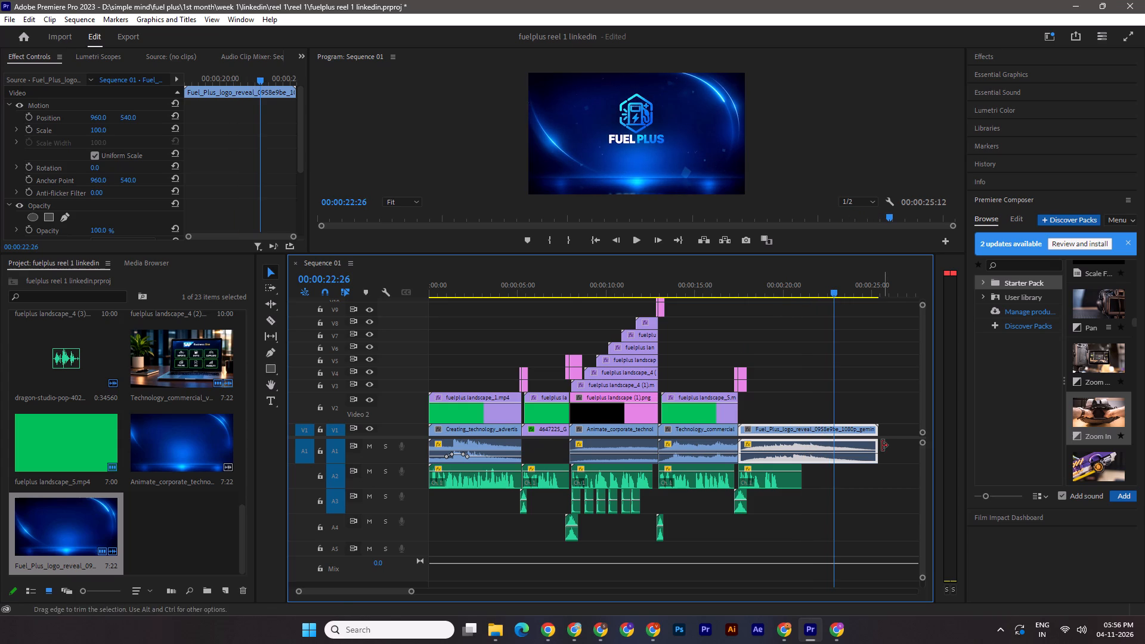
drag(879, 462, 837, 457)
key(ctrl+s)
Export the logo reveal frame at 00:00:22:01 as a still image.
drag(831, 295, 816, 293)
click(748, 244)
click(600, 357)
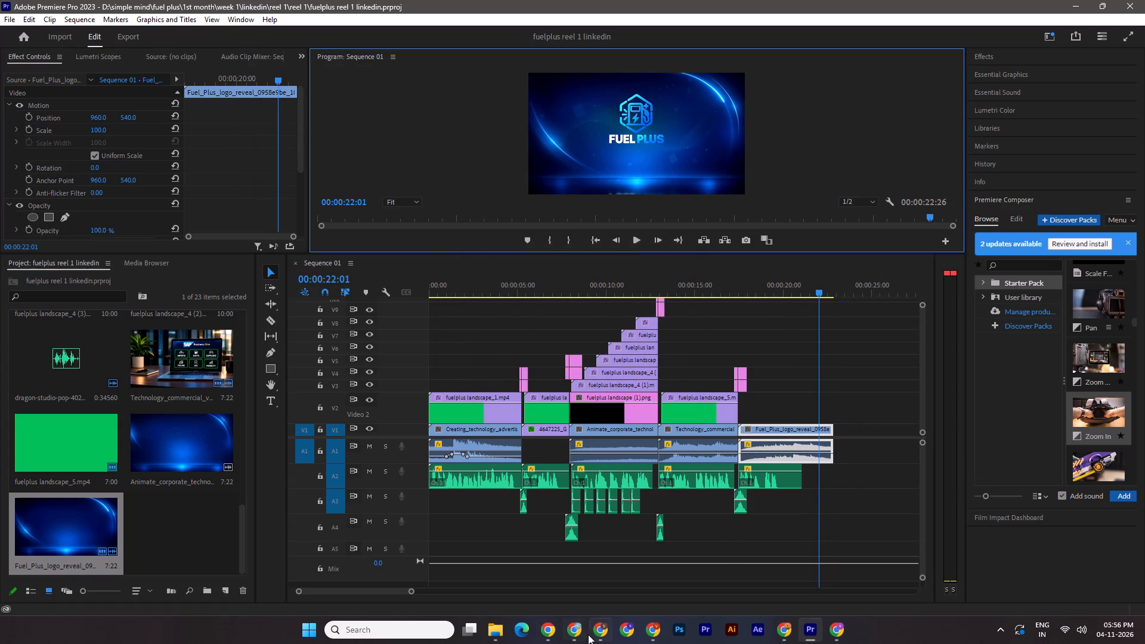
Switch to the fuelplus landscape design in Canva and add a new page 21 at the end.
click(588, 634)
click(138, 0)
click(1122, 292)
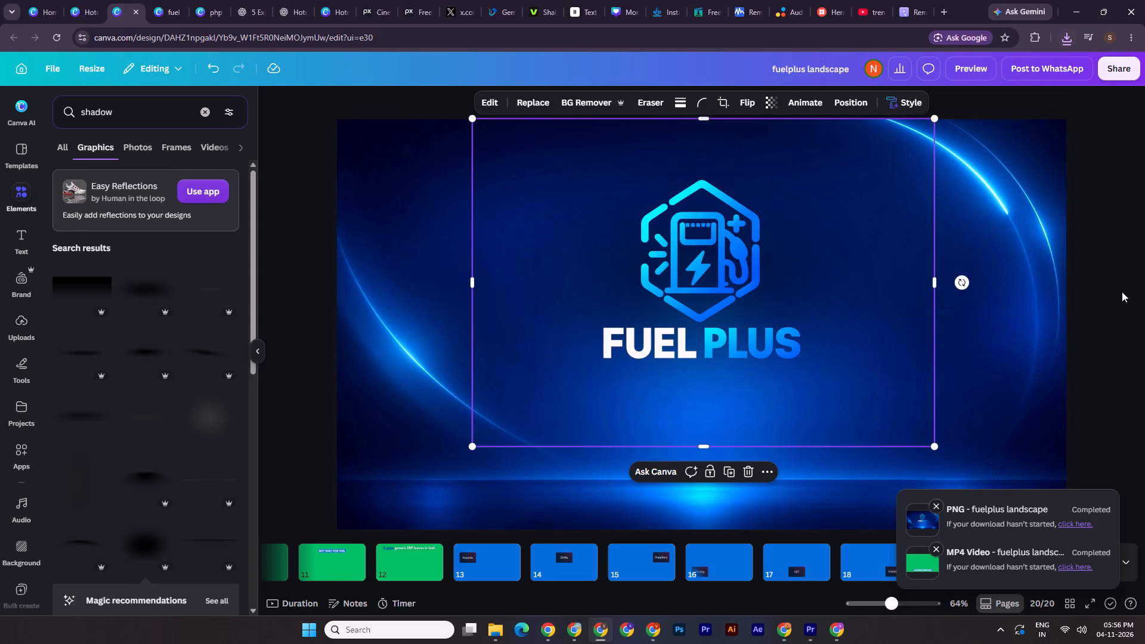
click(1082, 571)
Upload the exported logo still from Downloads into the Canva project folder, place it on page 21 and enlarge it to fill the page.
scroll(16, 527, down, 11)
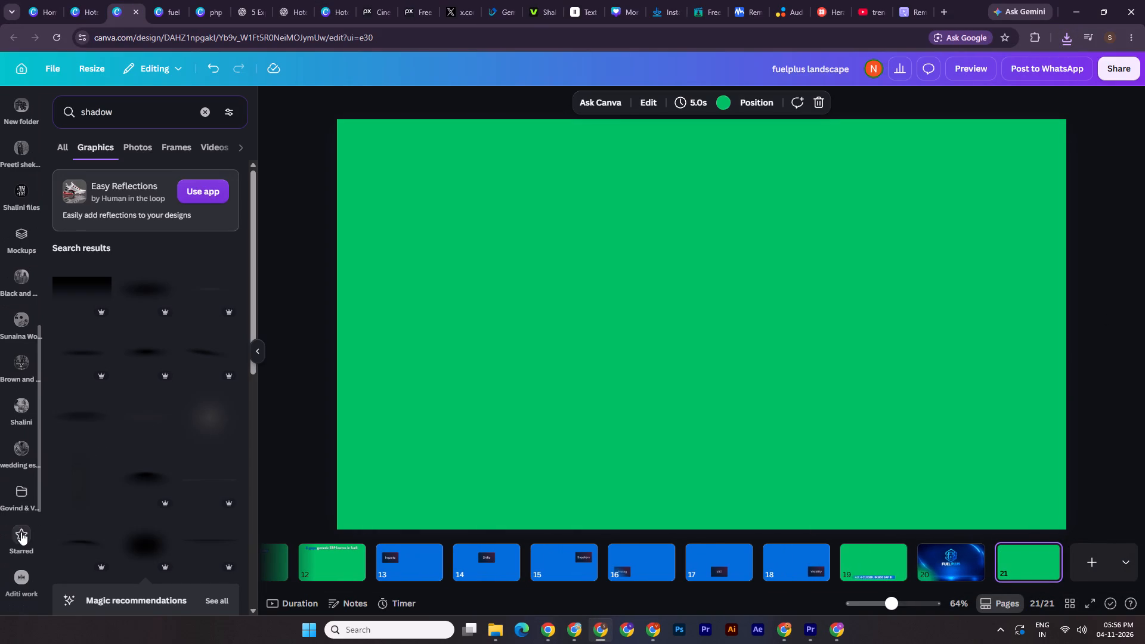
click(35, 417)
click(507, 633)
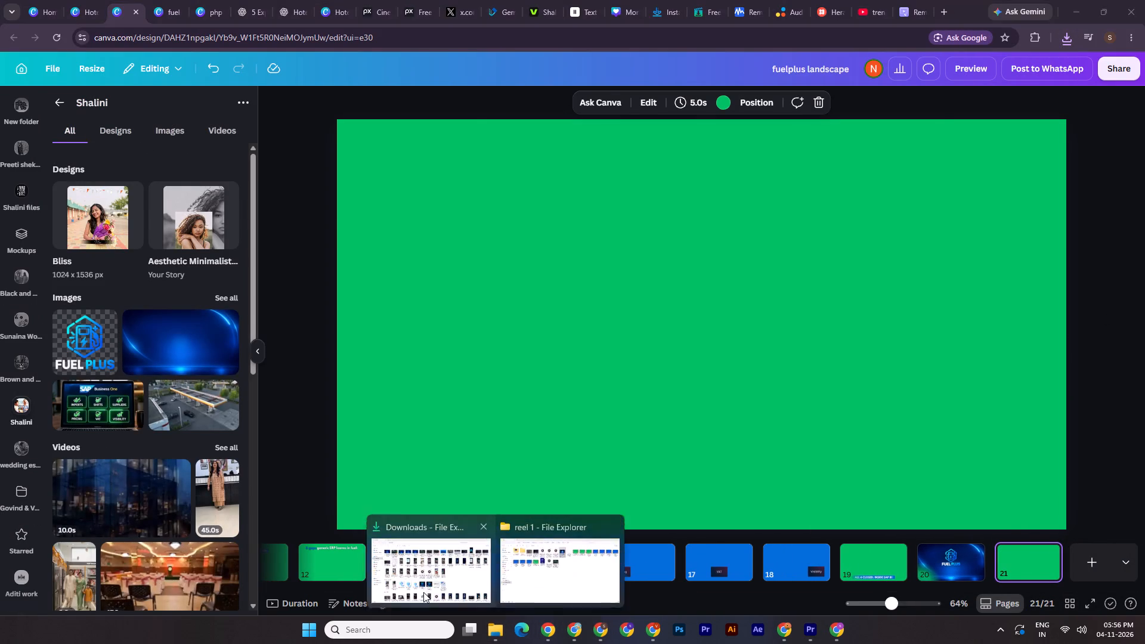
click(423, 592)
drag(165, 125, 612, 639)
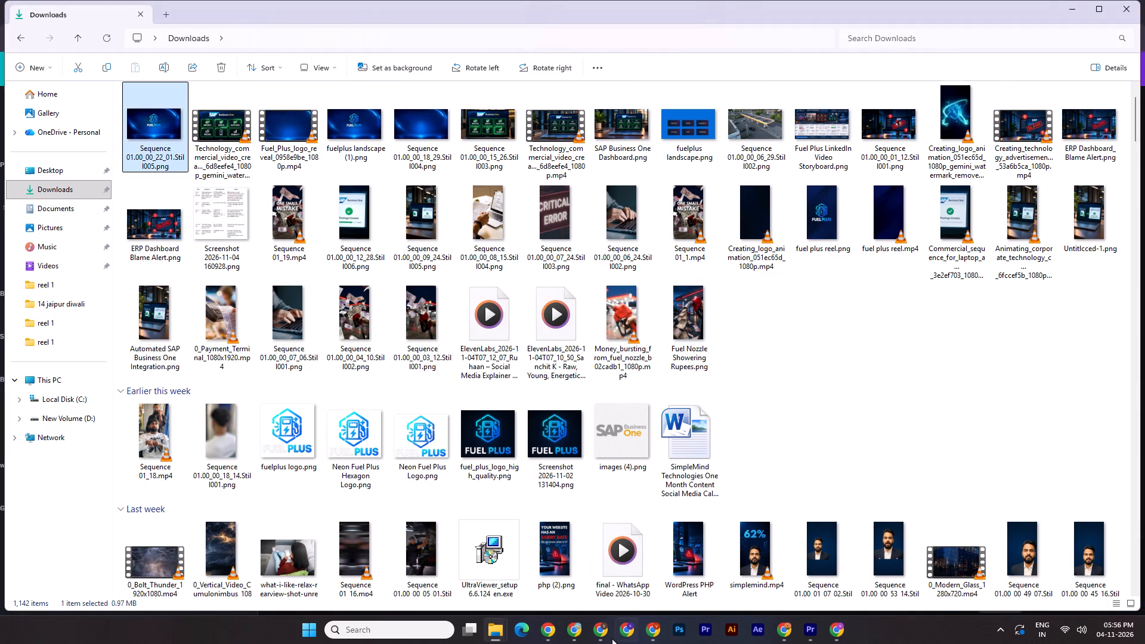
drag(612, 639, 202, 447)
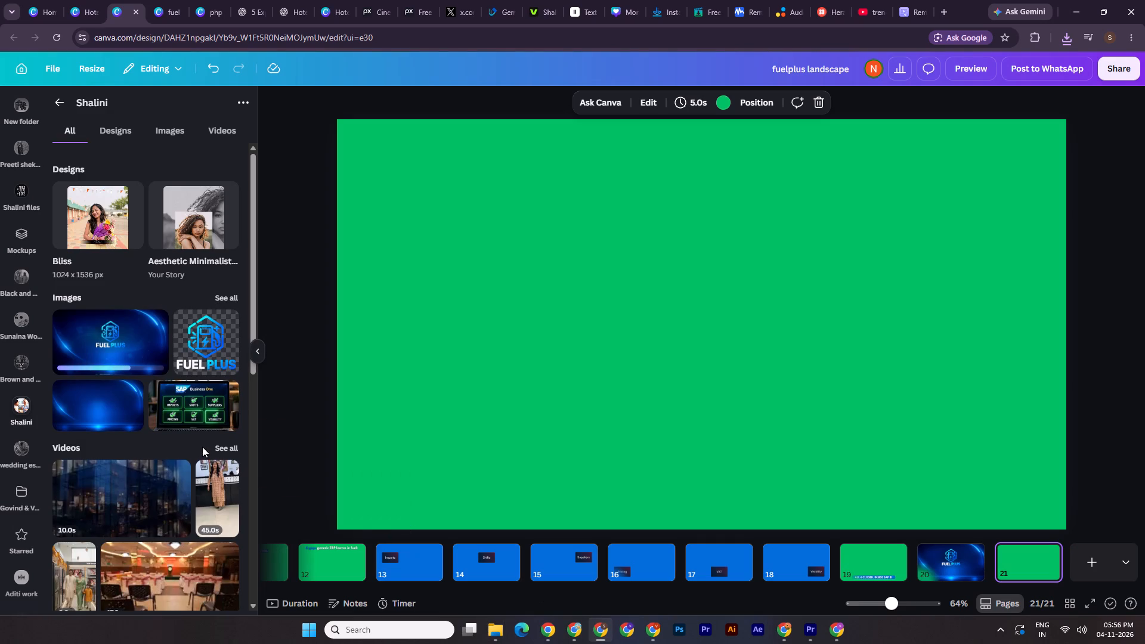
click(100, 328)
drag(964, 174, 1075, 131)
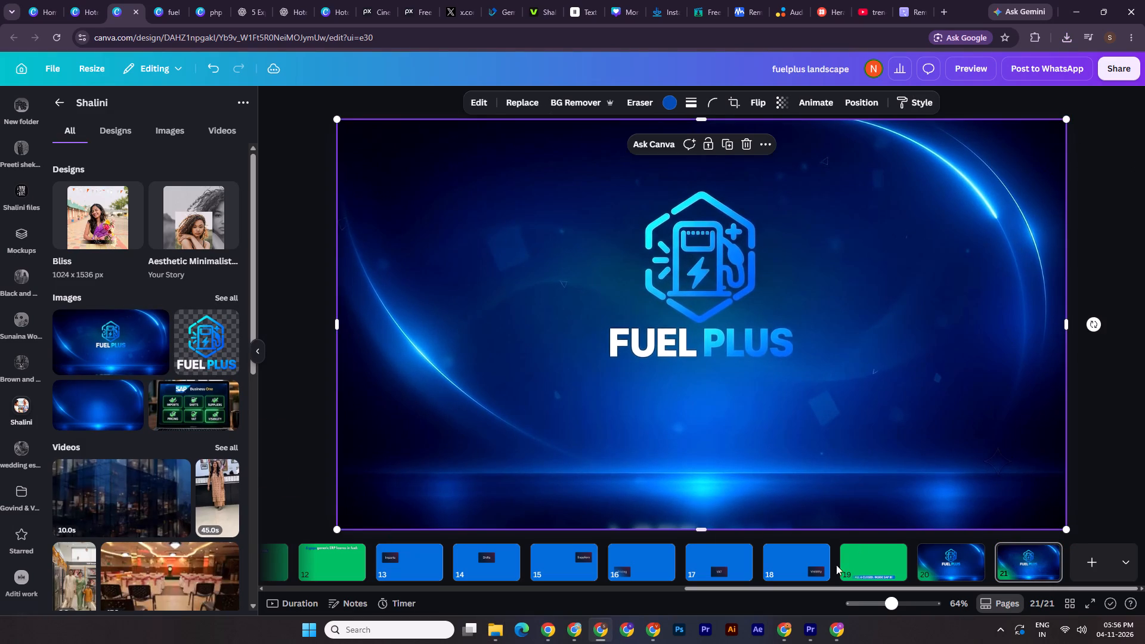
Copy the "ALL 6 CLOSED. INSIDE SAP B1" caption bar from page 19 onto page 21.
click(870, 566)
click(825, 478)
key(ctrl+c)
click(1005, 552)
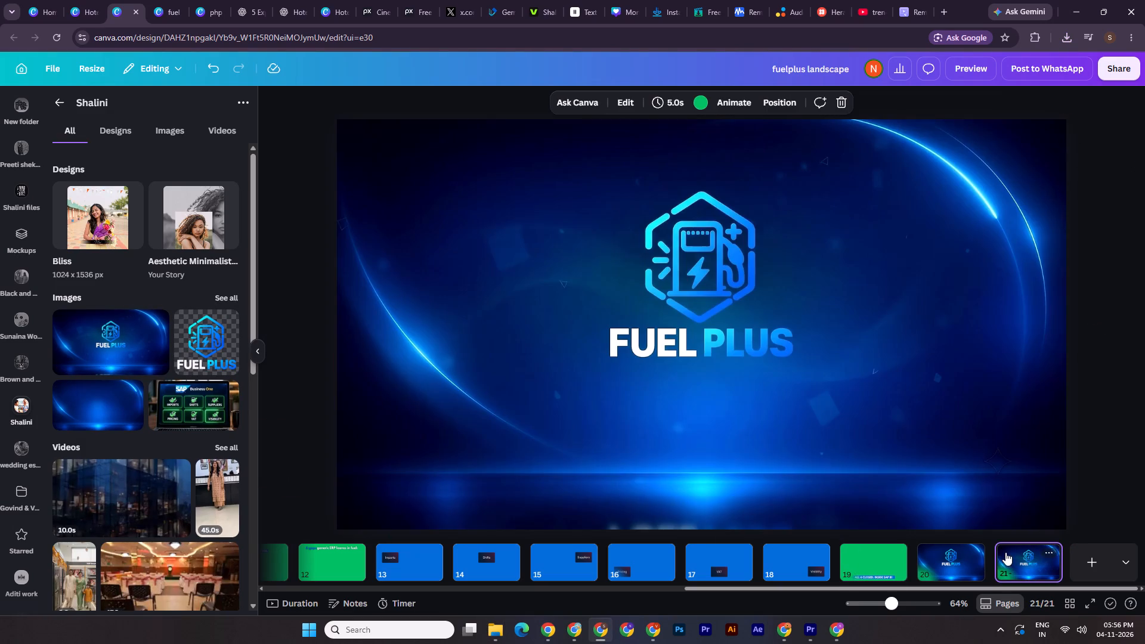
key(ctrl+v)
Recolour the caption bar on page 21 to blue text on a white background.
click(533, 488)
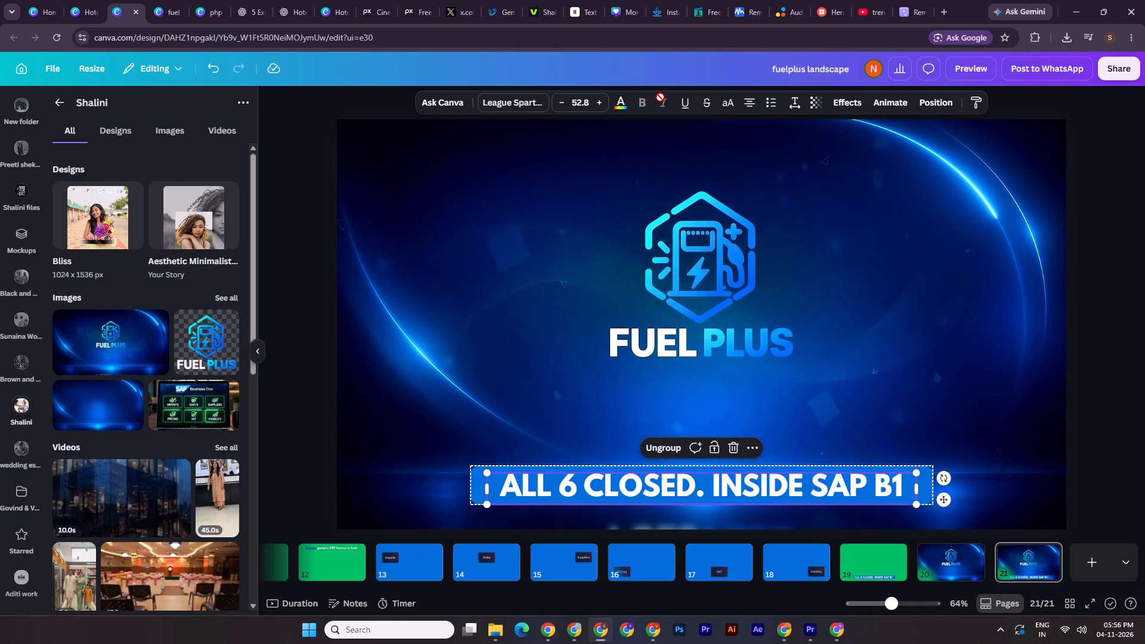
click(626, 106)
click(125, 187)
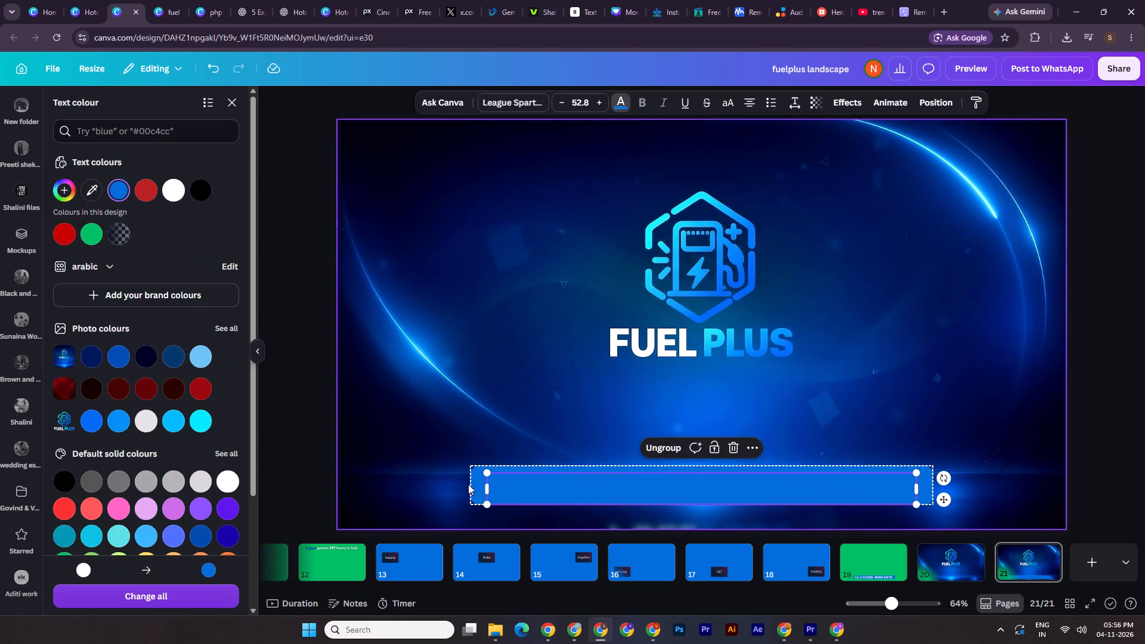
click(476, 485)
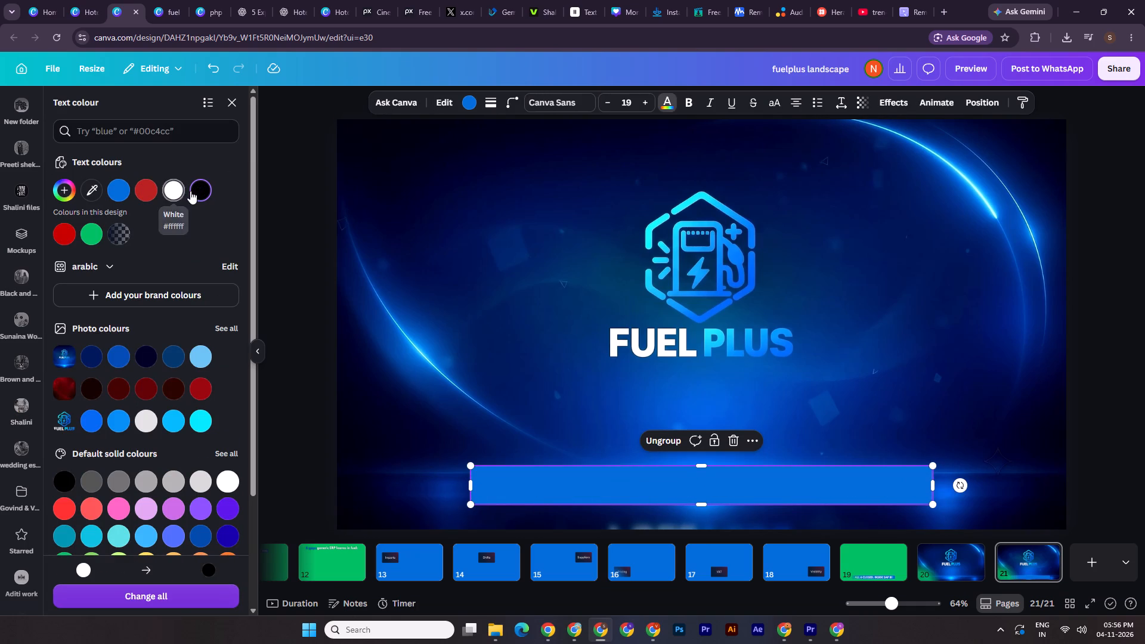
click(175, 192)
click(469, 100)
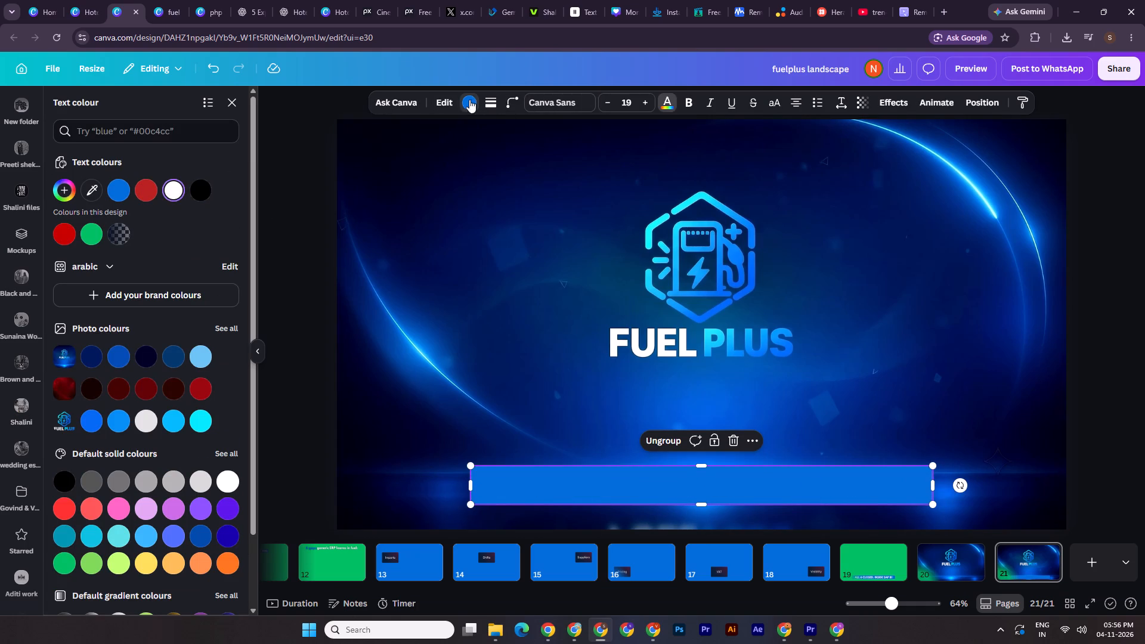
click(124, 237)
double_click(1106, 386)
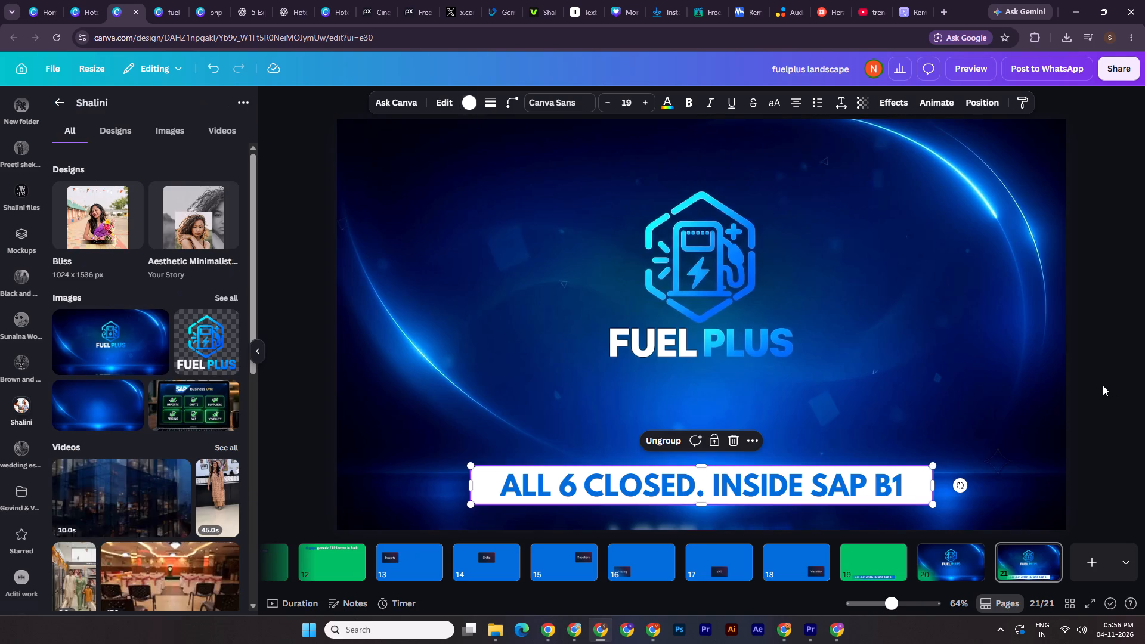
Copy the 18 to 22 sec on-screen text from the fuel plus Google Doc and replace the page 21 caption with "COMMENT YOUR GAP".
click(540, 633)
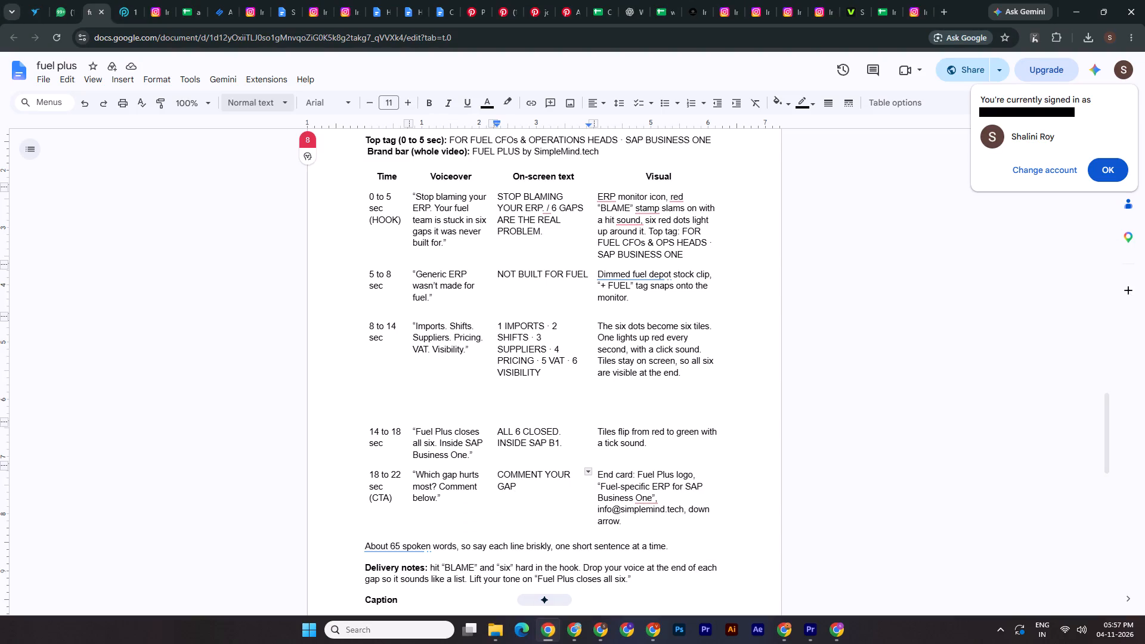
drag(498, 472, 518, 486)
key(ctrl+c)
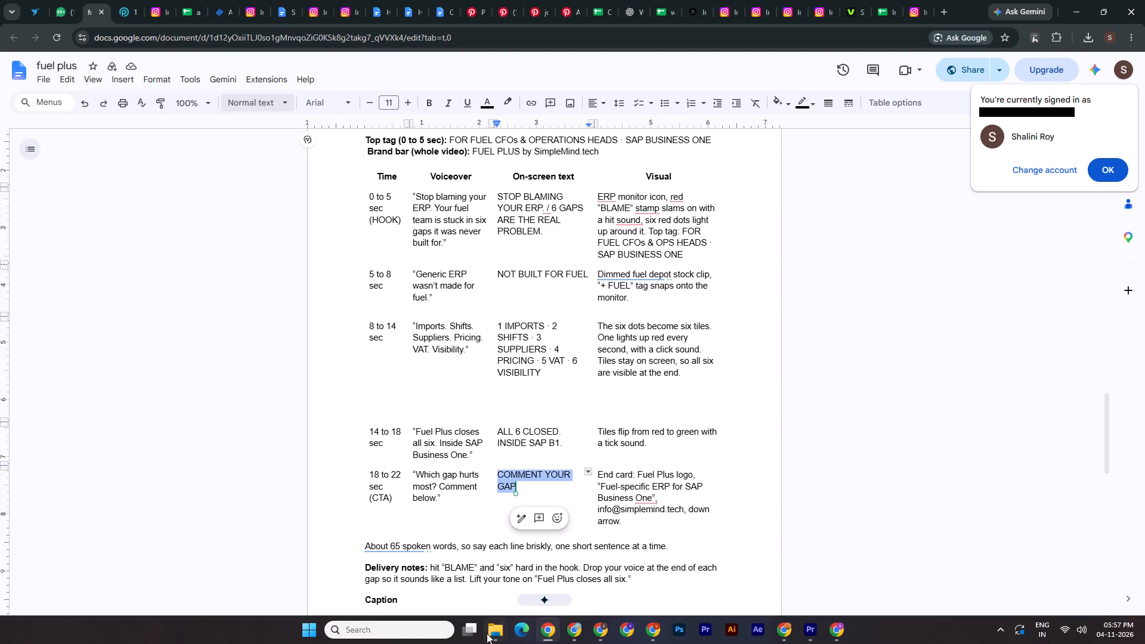
click(597, 636)
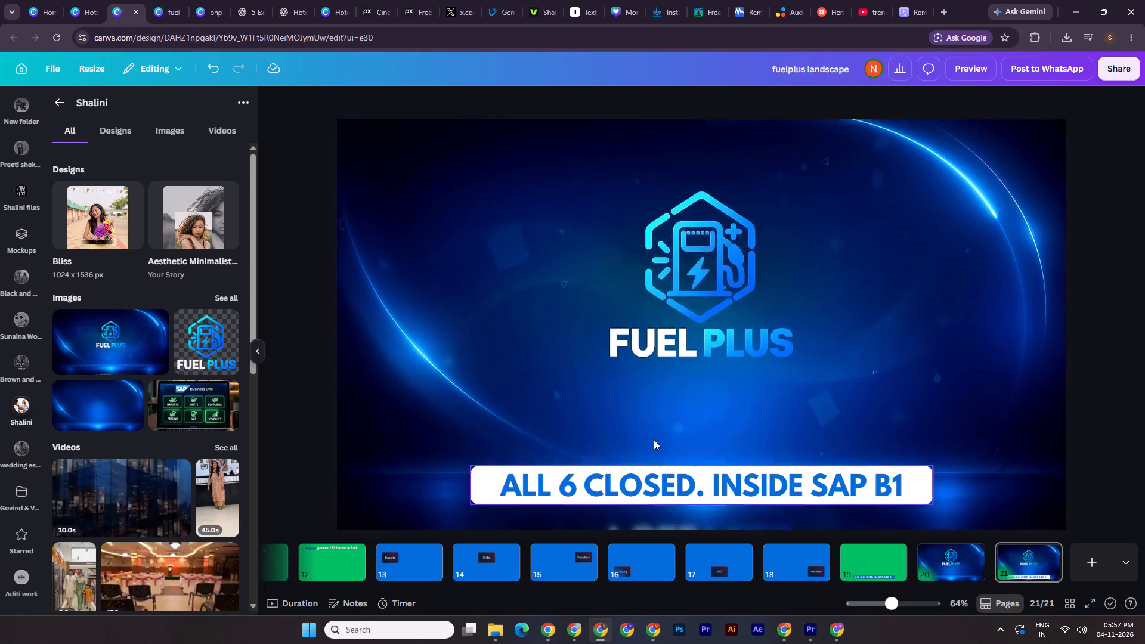
double_click(645, 482)
key(ctrl+v)
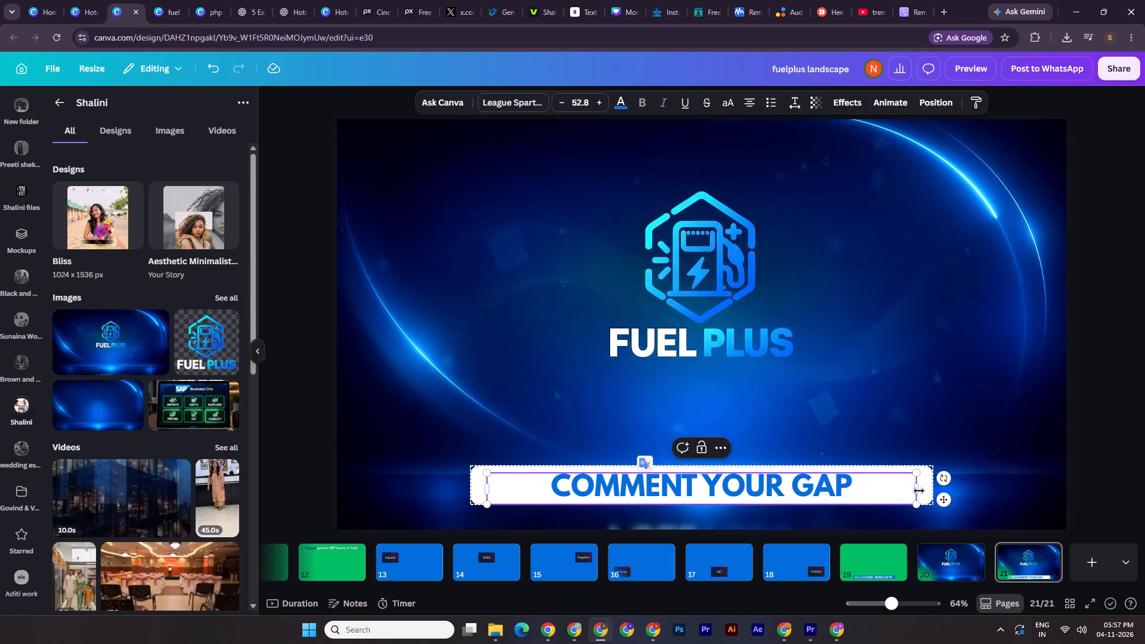
Narrow the caption text box and white bar on page 21 to sit closer around "COMMENT YOUR GAP".
drag(918, 491, 861, 487)
click(898, 486)
alt+drag(934, 487, 903, 486)
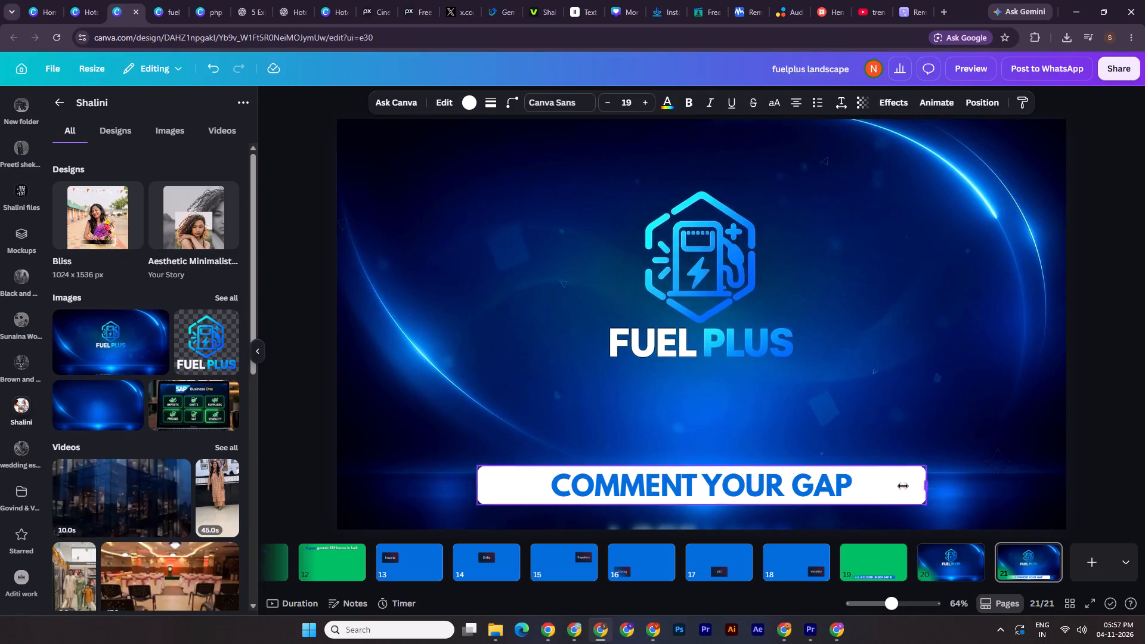
alt+drag(903, 486, 871, 485)
alt+drag(871, 468, 841, 473)
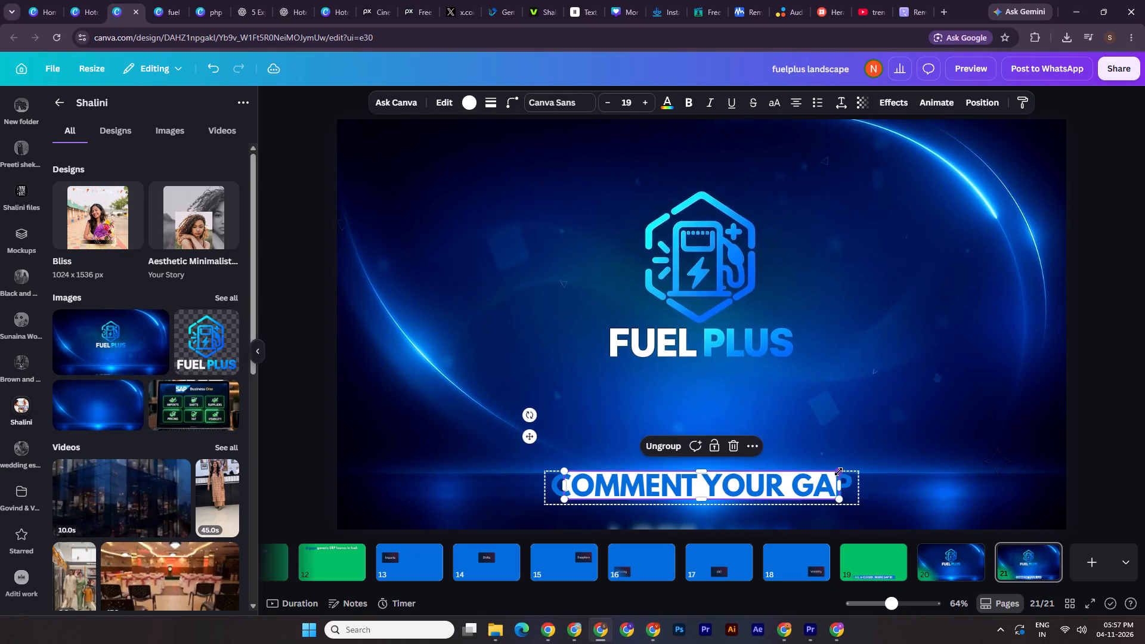
key(ctrl+z)
Scale down the grouped "COMMENT YOUR GAP" caption to slightly under 745 wide and move it up just beneath the logo.
click(1093, 447)
shift+click(836, 481)
alt+drag(869, 464, 840, 470)
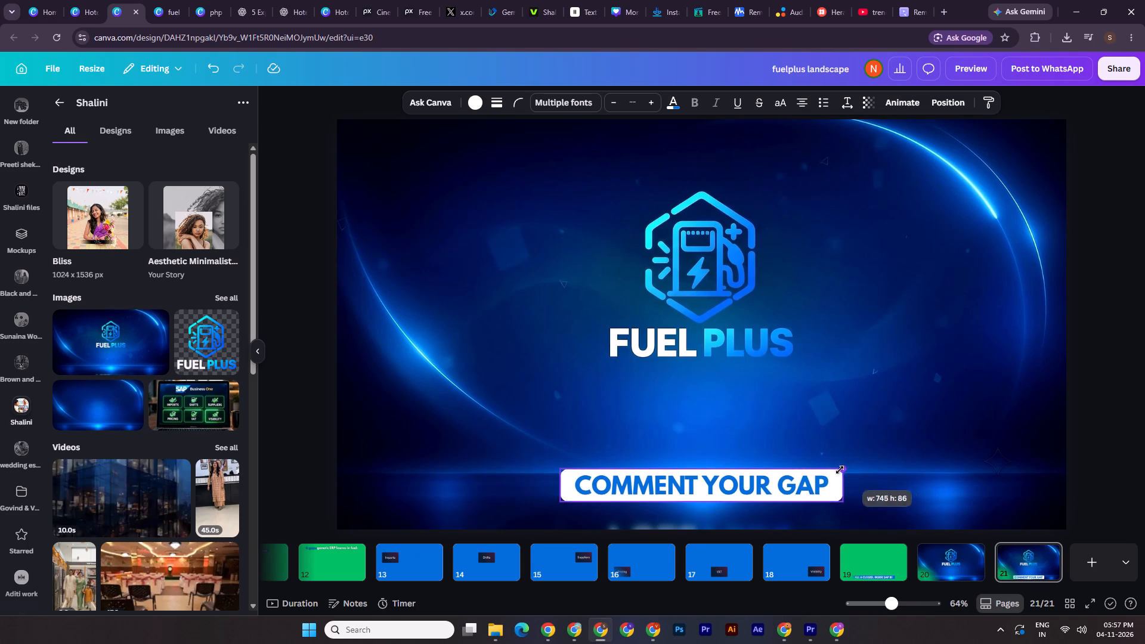
alt+drag(840, 470, 837, 470)
shift+drag(782, 478, 770, 420)
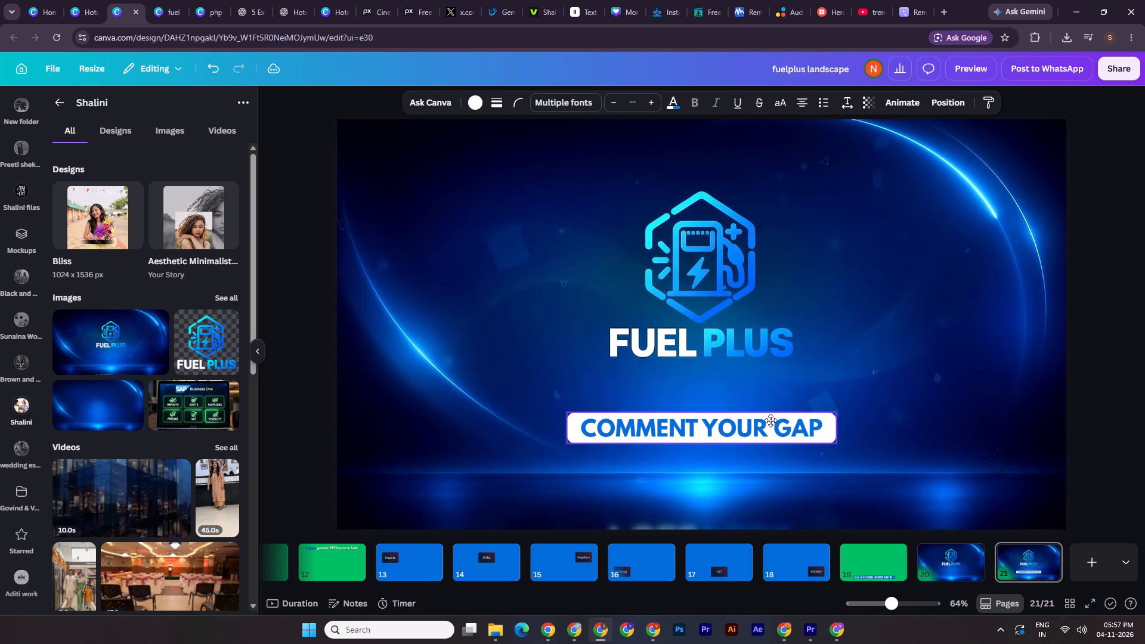
shift+drag(770, 420, 770, 412)
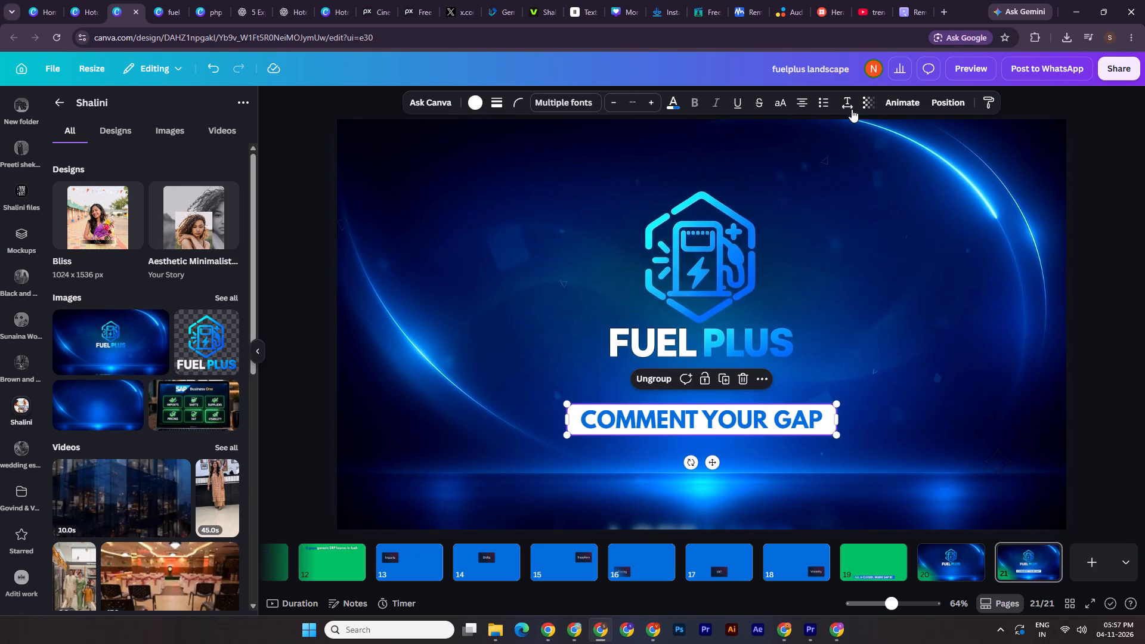
Apply the Succession animation to the caption group, playing on enter only.
click(898, 100)
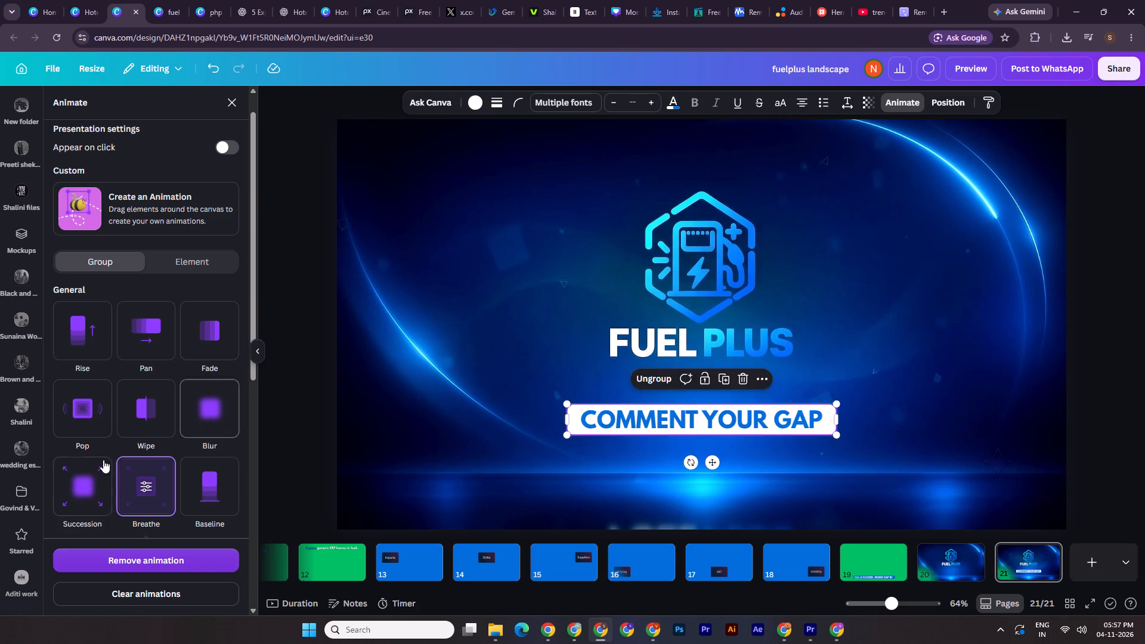
click(96, 482)
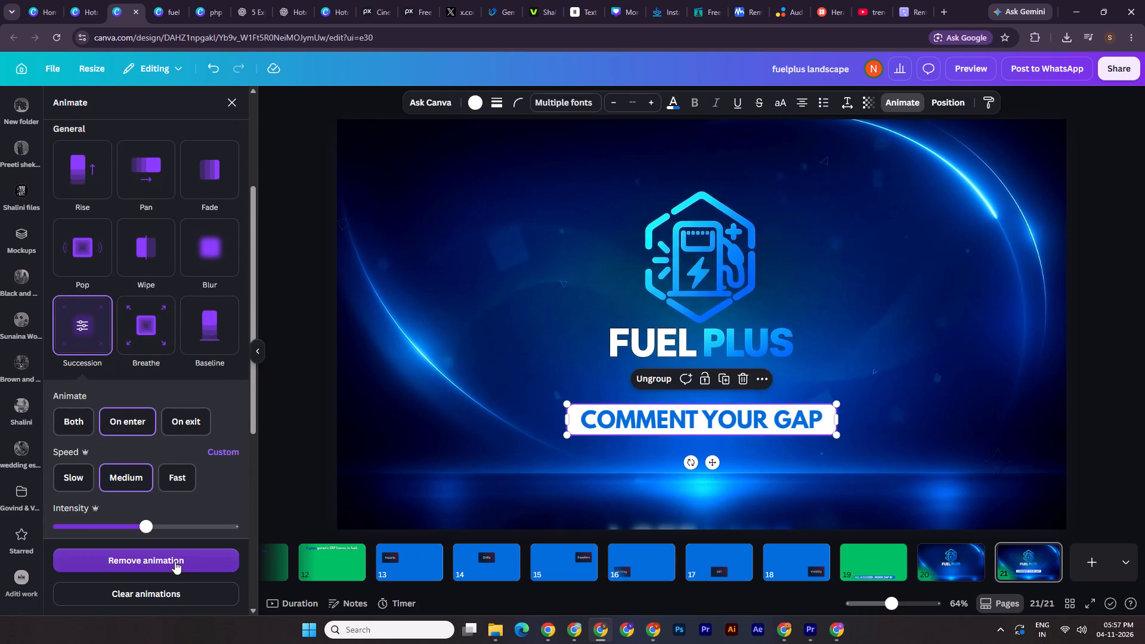
click(143, 432)
scroll(143, 432, down, 6)
double_click(1091, 277)
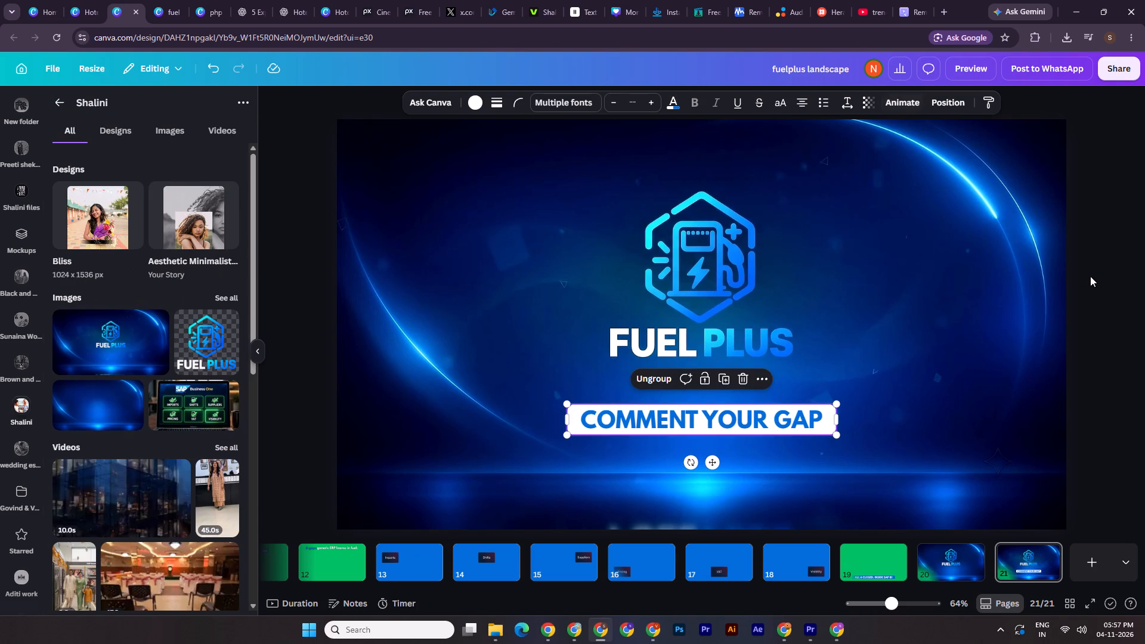
Delete the logo still from page 21, leaving only the caption on the green background.
click(892, 239)
key(Delete)
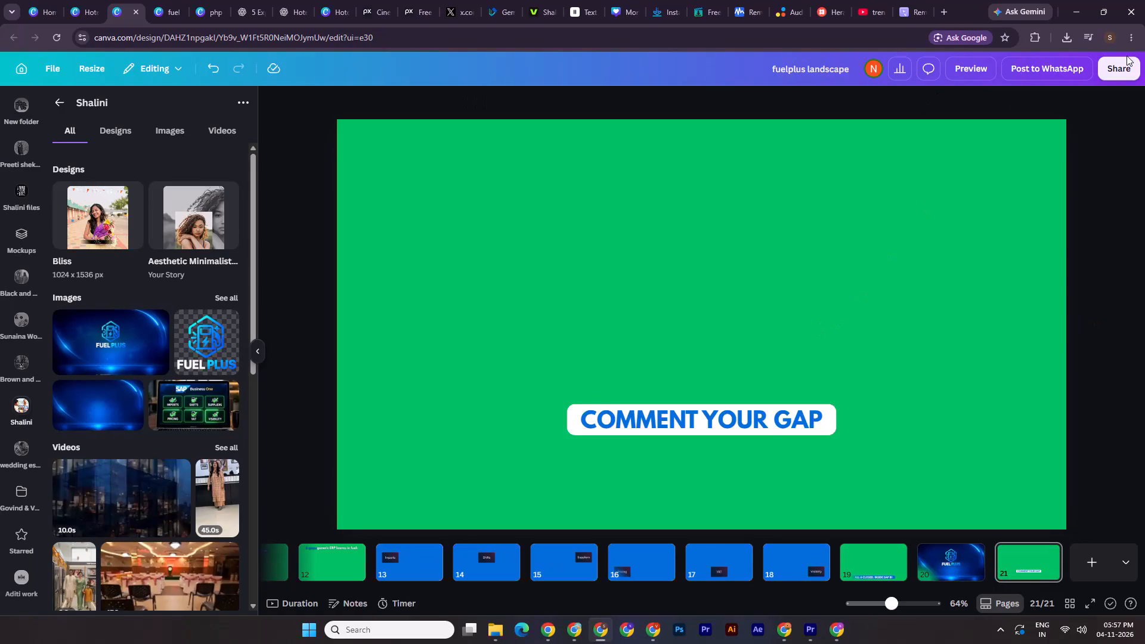
Download only page 21 as an MP4 video.
click(1124, 58)
click(928, 345)
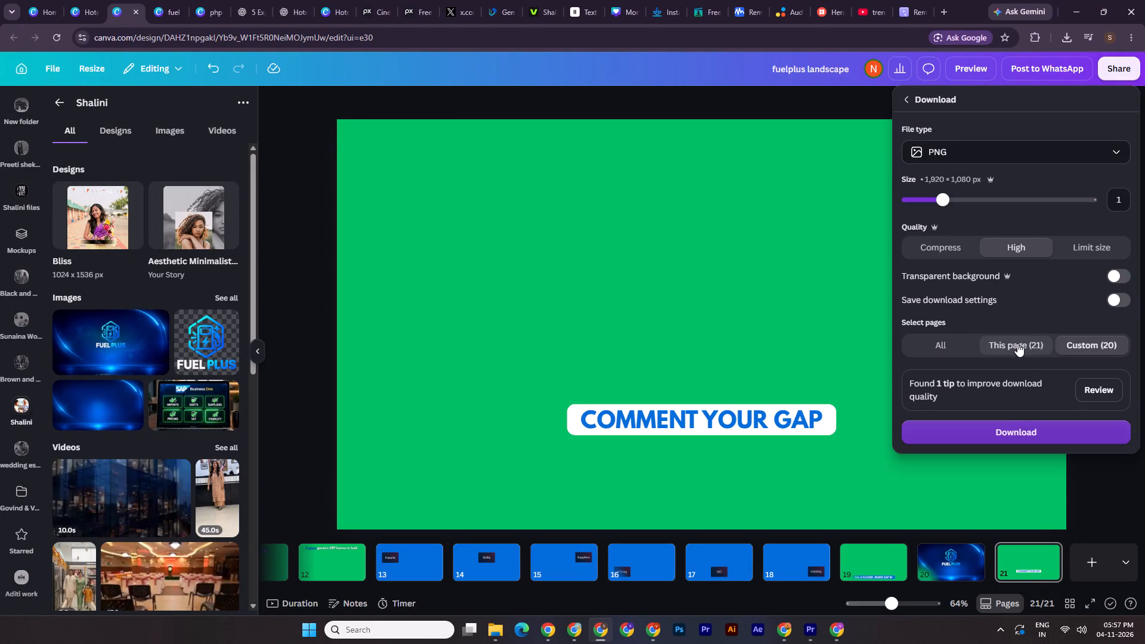
click(1012, 145)
click(977, 335)
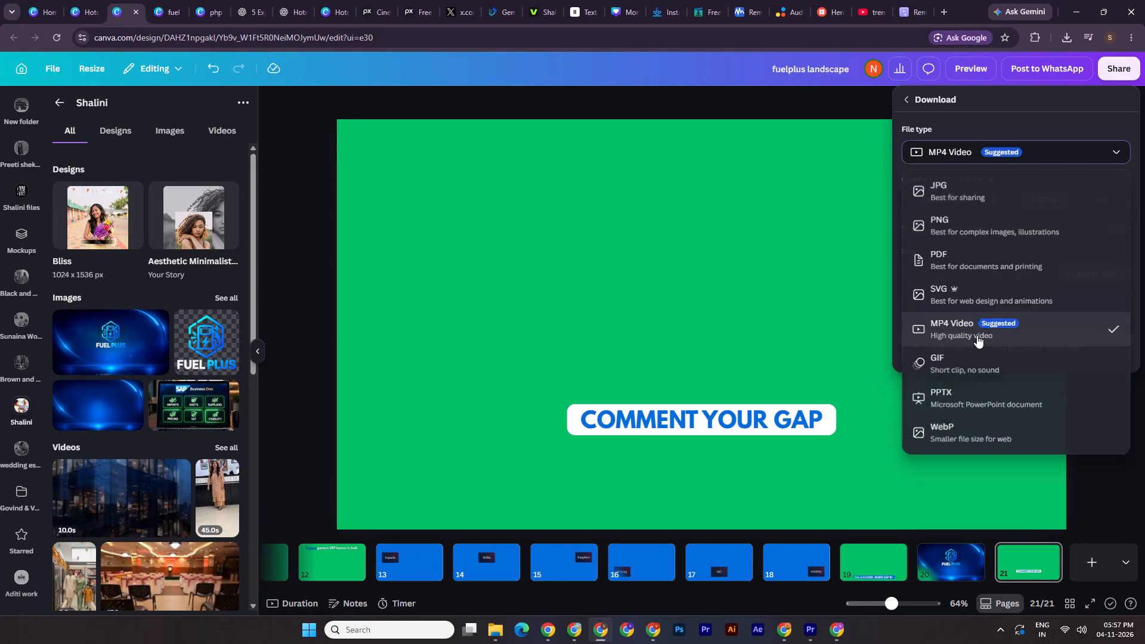
click(1033, 277)
click(1021, 313)
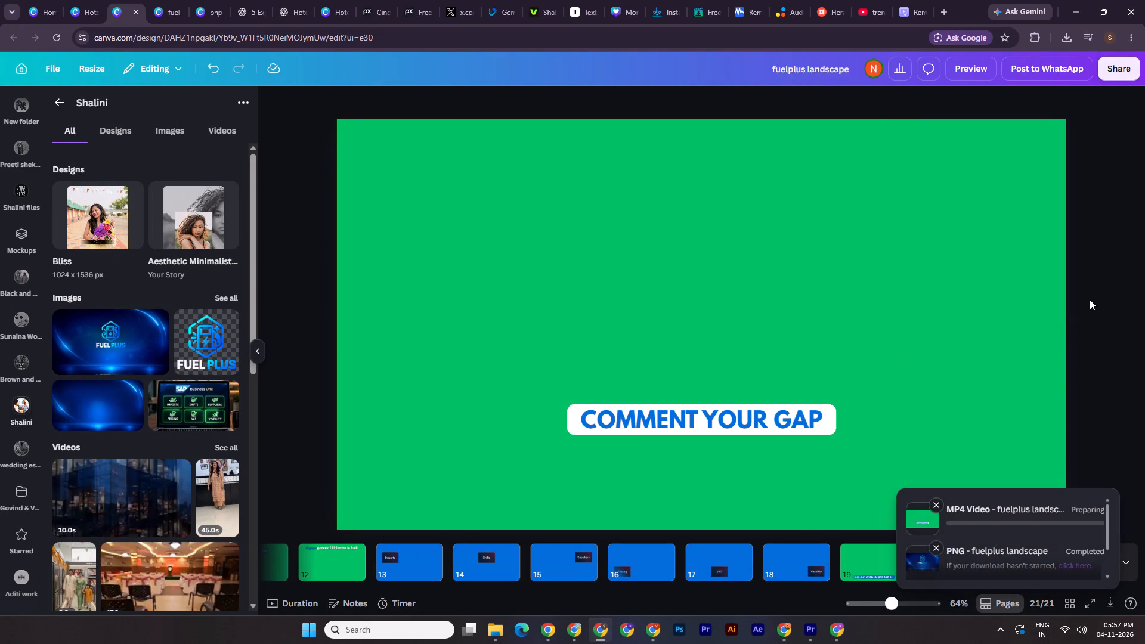
In the Downloads folder, rename the new caption video fuelplus landscape.mp4 as fuelplus landscape_6.mp4.
click(491, 618)
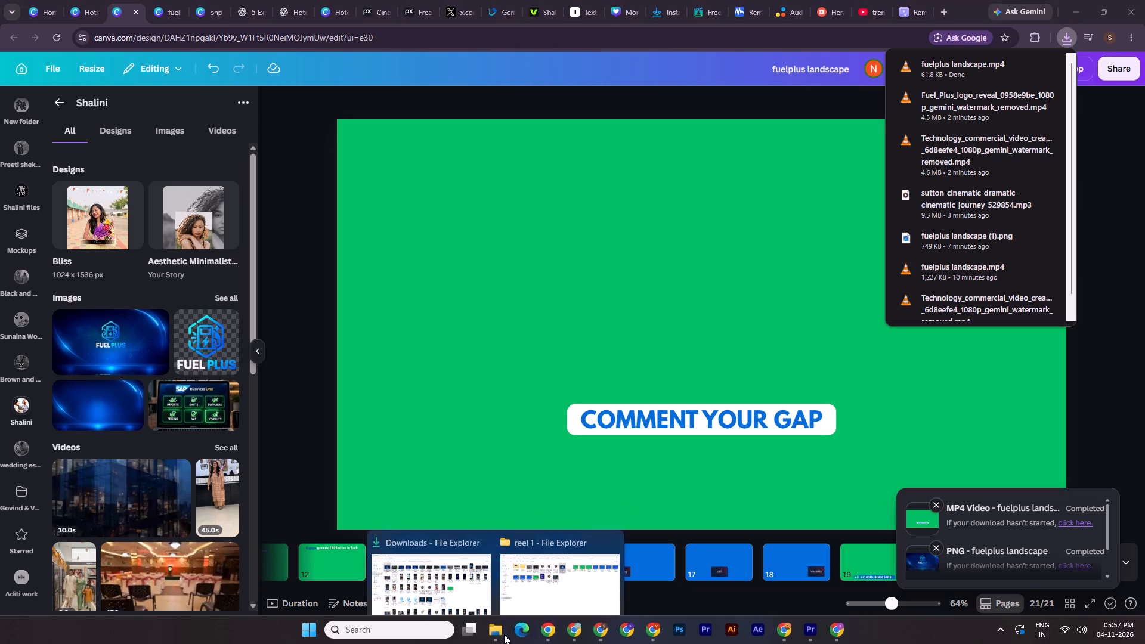
click(454, 583)
click(741, 335)
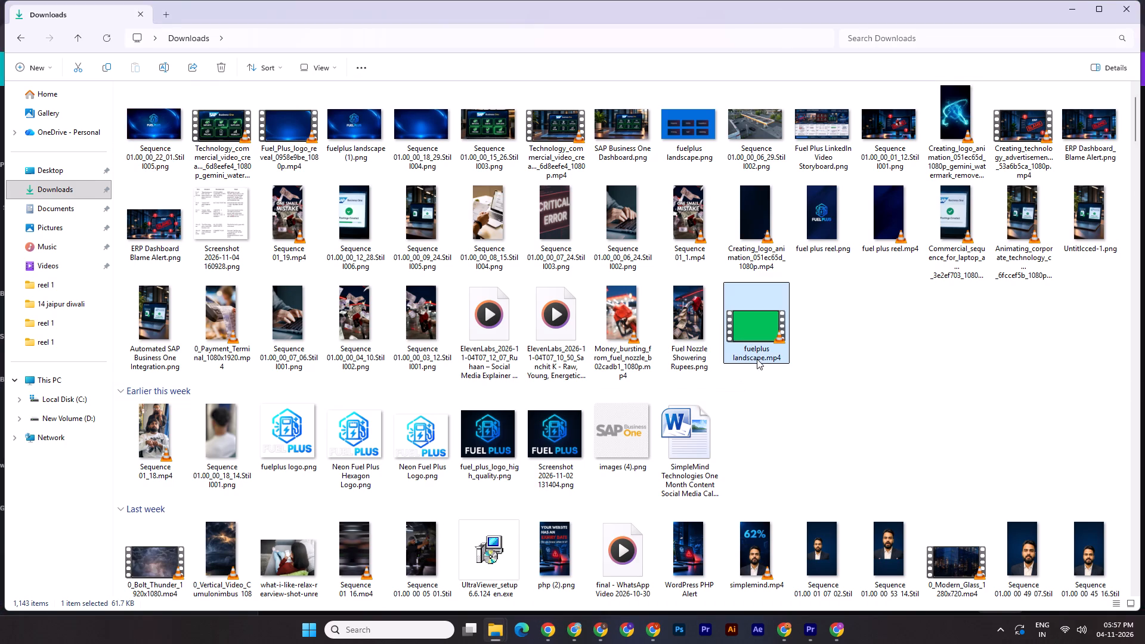
click(754, 357)
click(762, 360)
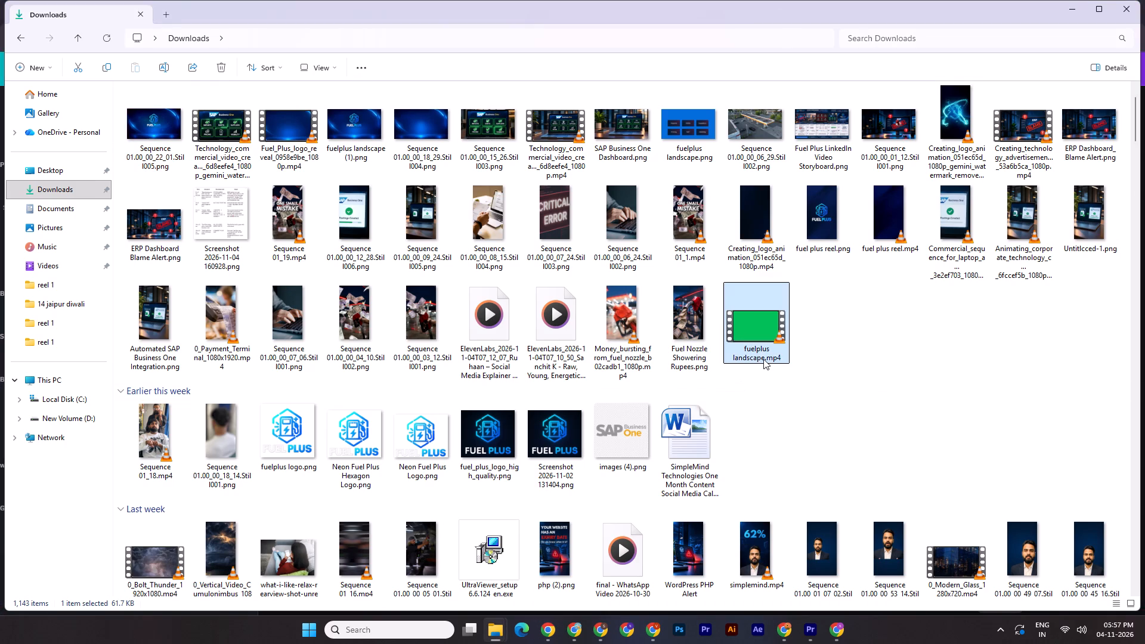
click(762, 358)
click(762, 357)
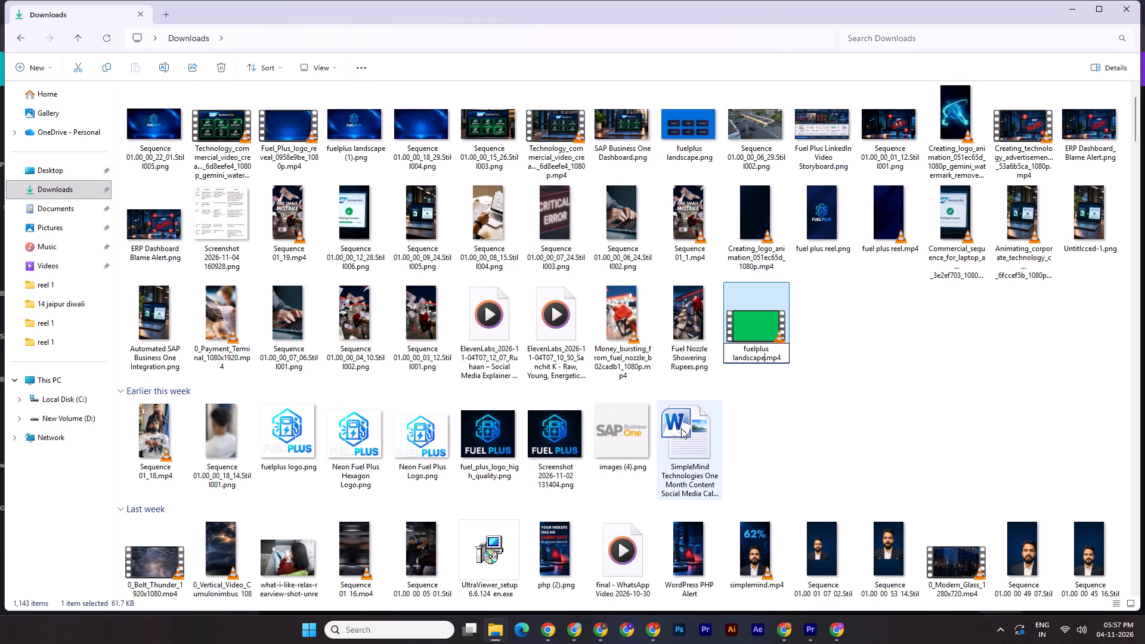
key(Right)
text(_6)
key(Return)
Move fuelplus landscape_6.mp4 from Downloads into the reel 1 project folder.
key(ctrl+x)
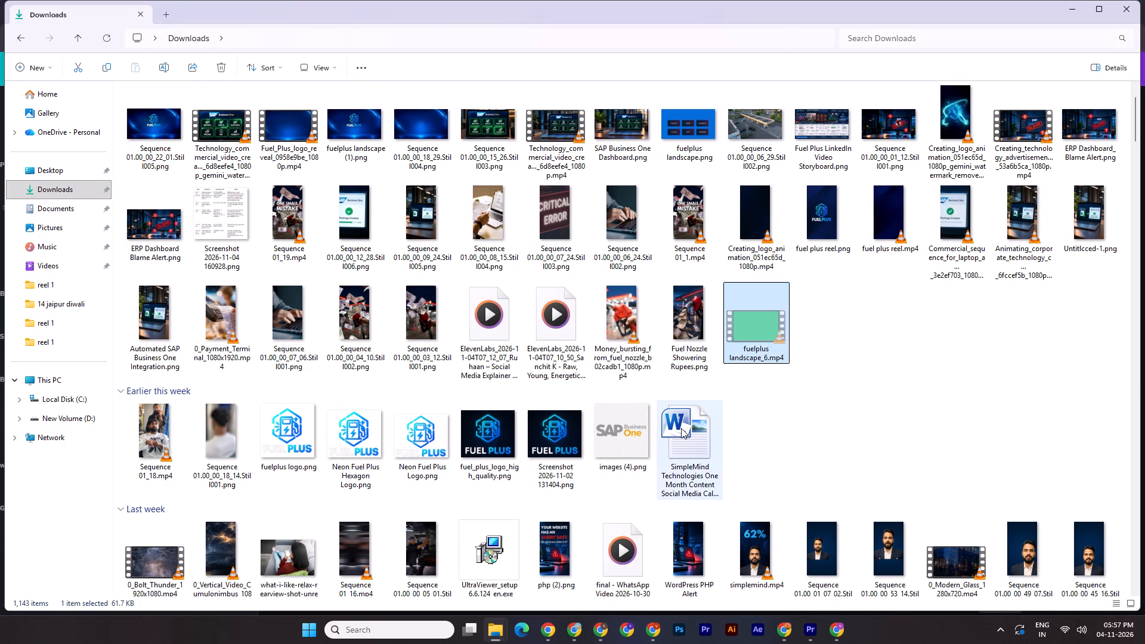
click(496, 627)
click(561, 581)
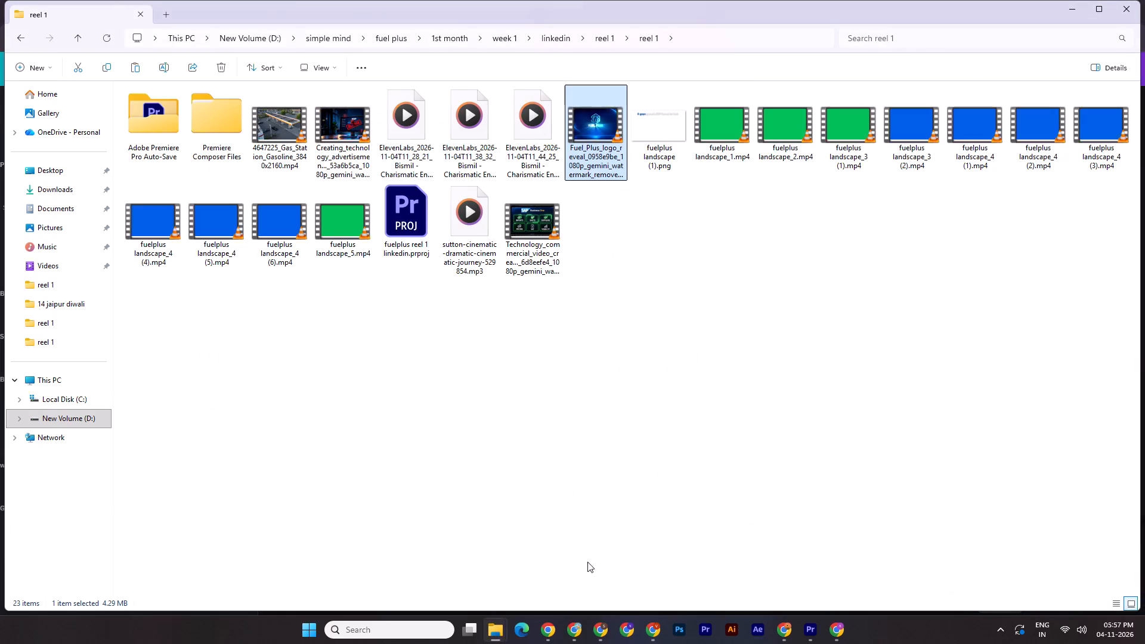
key(ctrl+v)
Import fuelplus landscape_6.mp4 into the Premiere Pro timeline on V2 above the logo reveal, starting at about 19 seconds.
drag(583, 233, 802, 580)
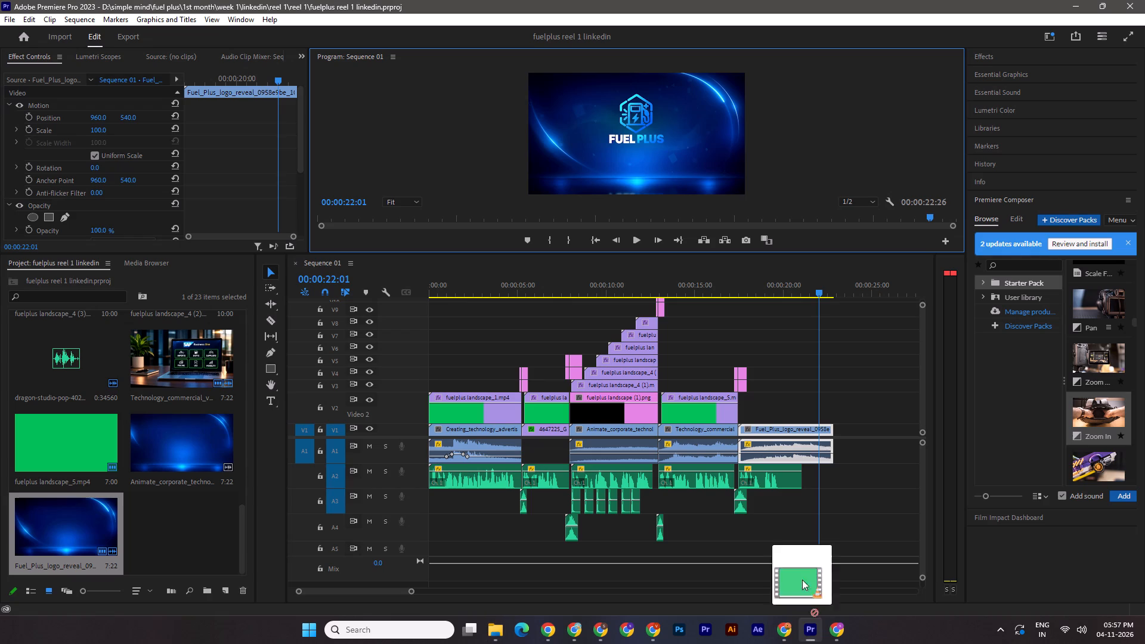
drag(802, 580, 771, 411)
Apply Ultra Key to the fuelplus landscape_6 clip and sample its green background as the key colour.
click(990, 54)
drag(1012, 156, 815, 420)
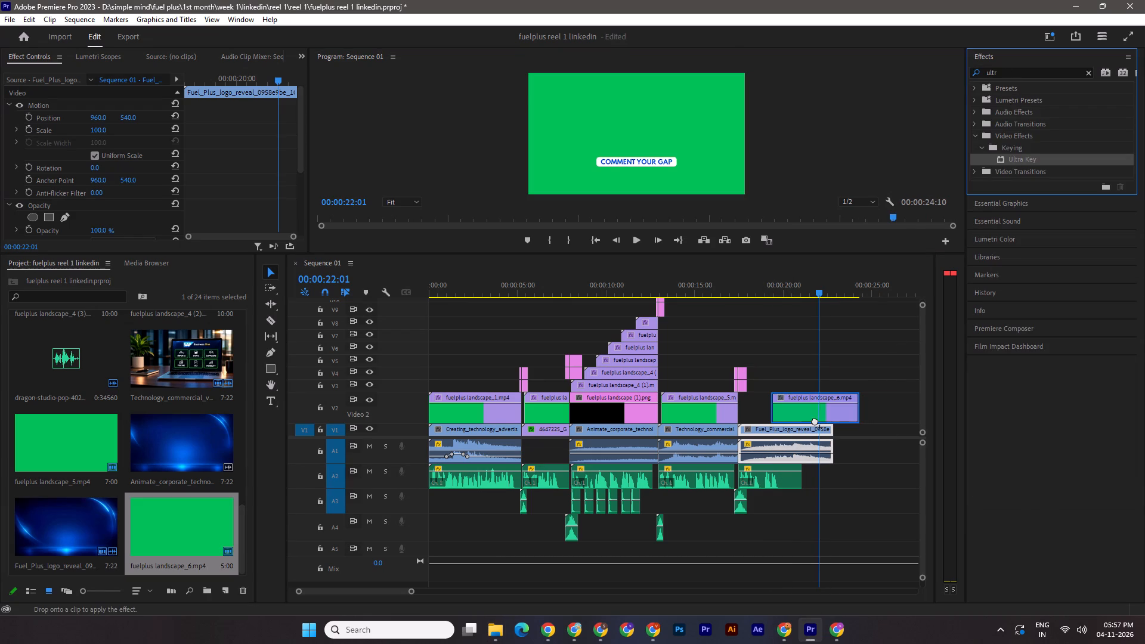
drag(815, 420, 816, 420)
scroll(151, 206, down, 11)
click(111, 199)
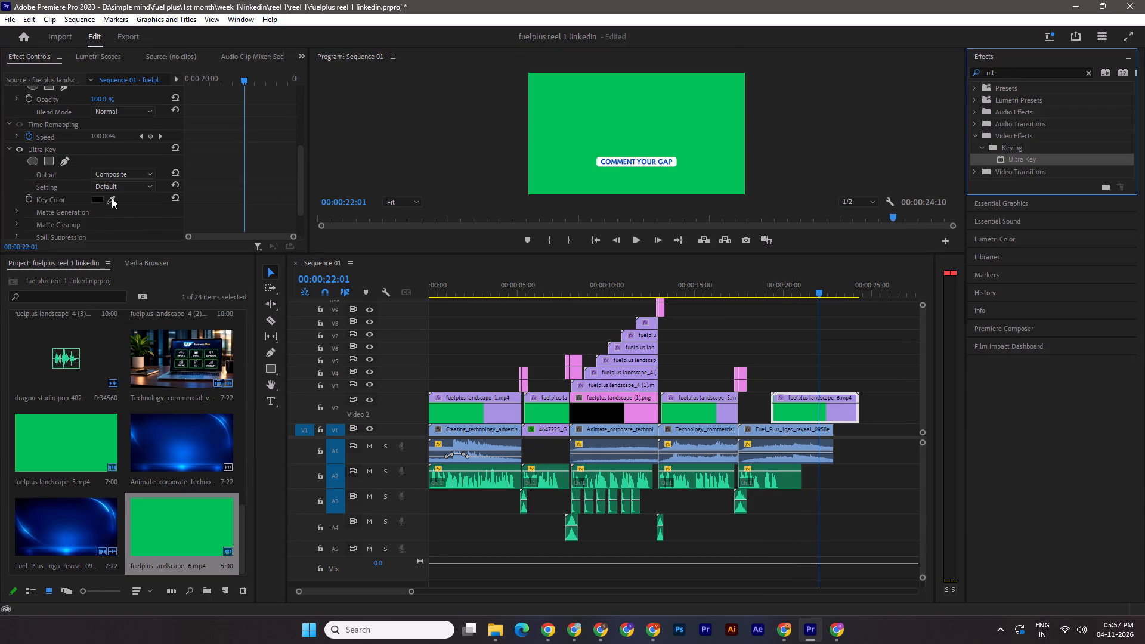
click(561, 98)
click(108, 200)
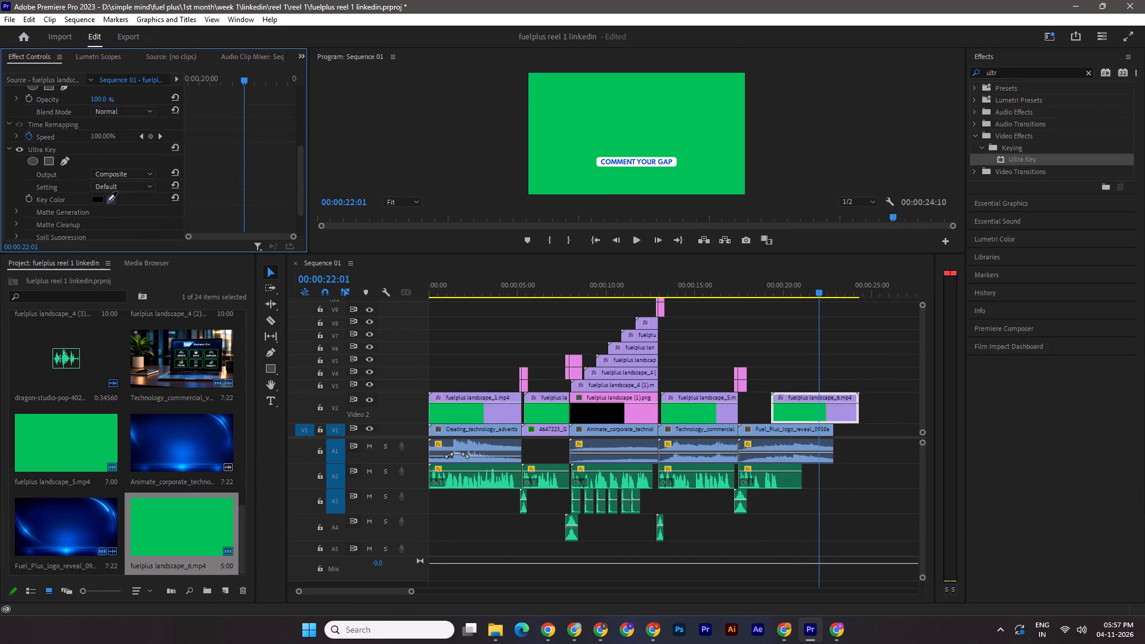
click(598, 142)
Preview the end card, trim the caption clip's end to the logo reveal's end at 00:00:22:26, and save the project.
drag(815, 290, 739, 286)
key(space)
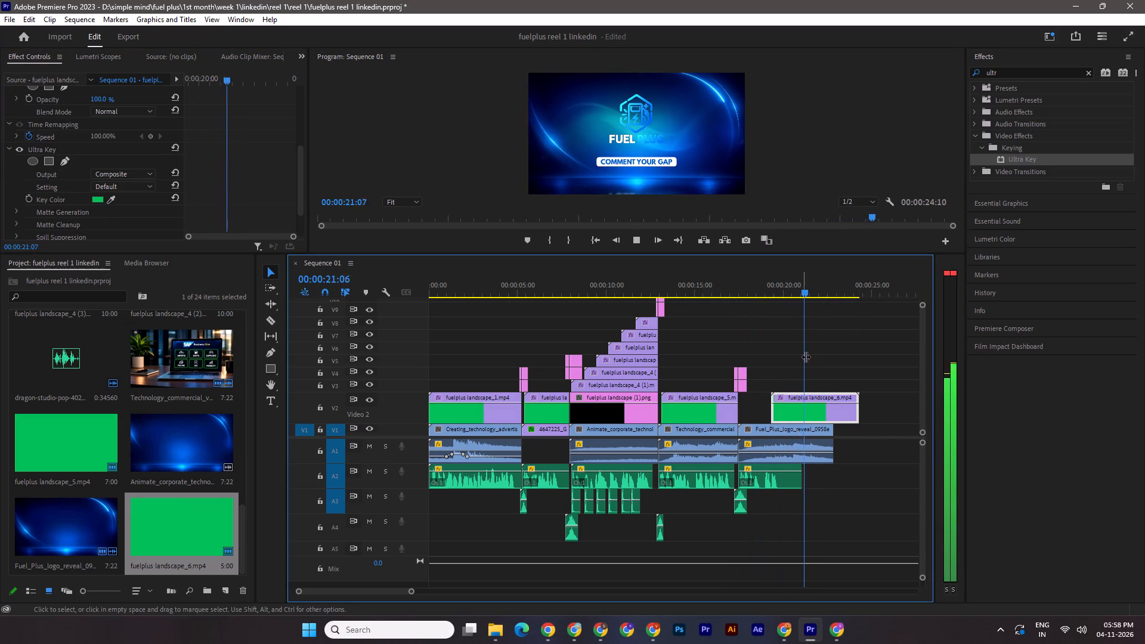
key(space)
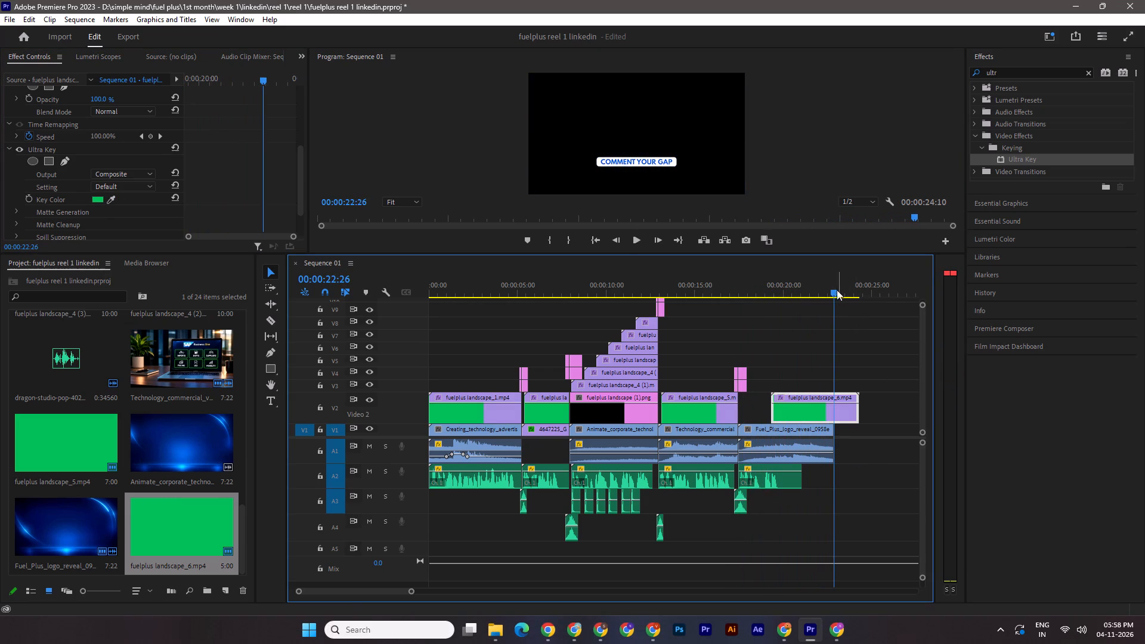
shift+click(830, 282)
drag(863, 416, 838, 413)
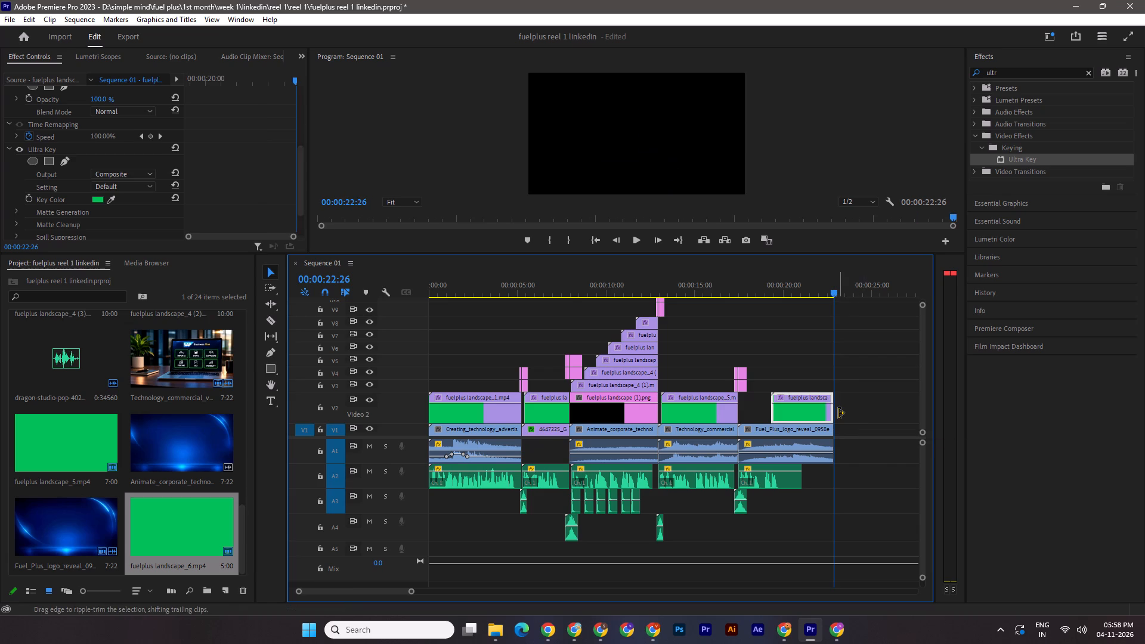
key(ctrl+s)
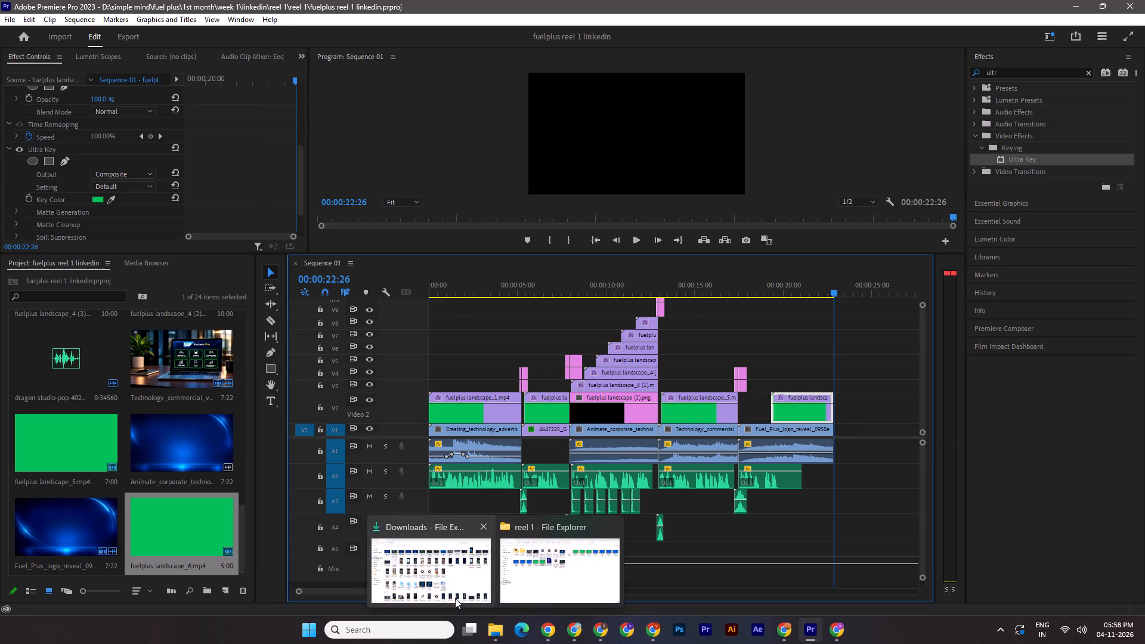
Add the sutton-cinematic-dramatic-cinematic-journey MP3 from the reel 1 folder to track A5 at the start of the sequence.
click(562, 570)
drag(536, 229, 798, 643)
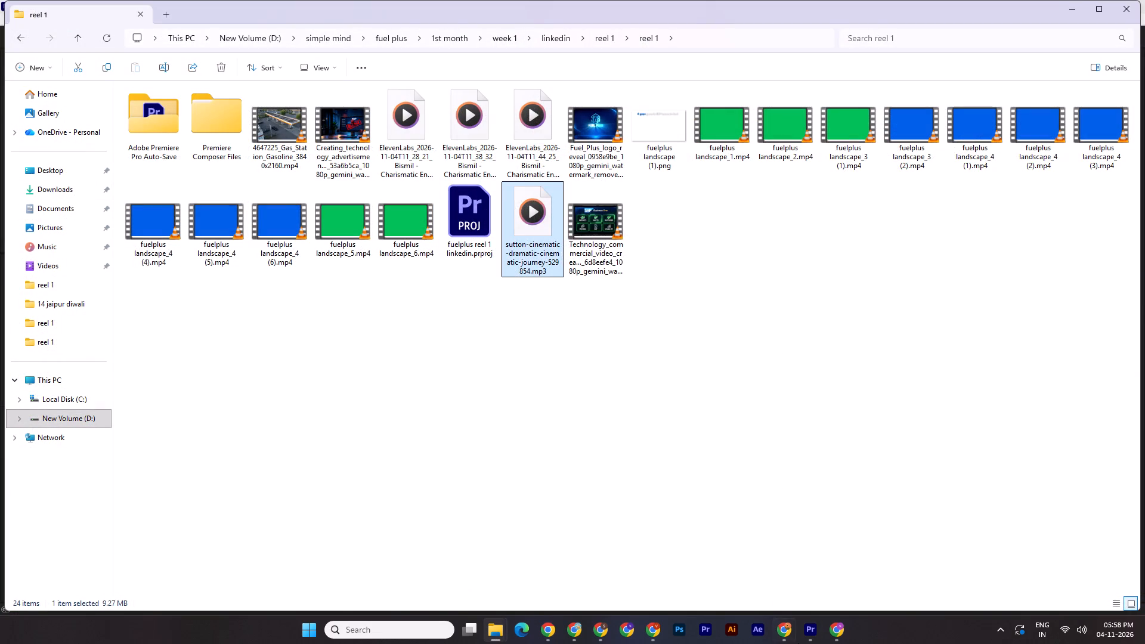
drag(798, 643, 424, 546)
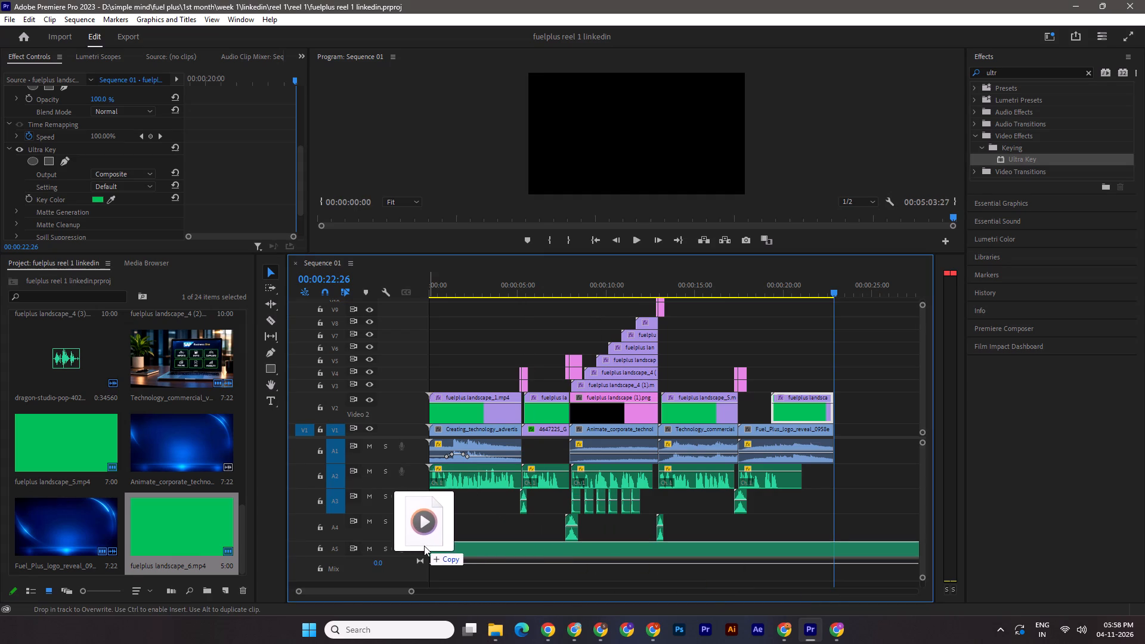
drag(424, 546, 423, 546)
Enlarge the audio tracks and lower the background music's volume line on A5.
click(923, 577)
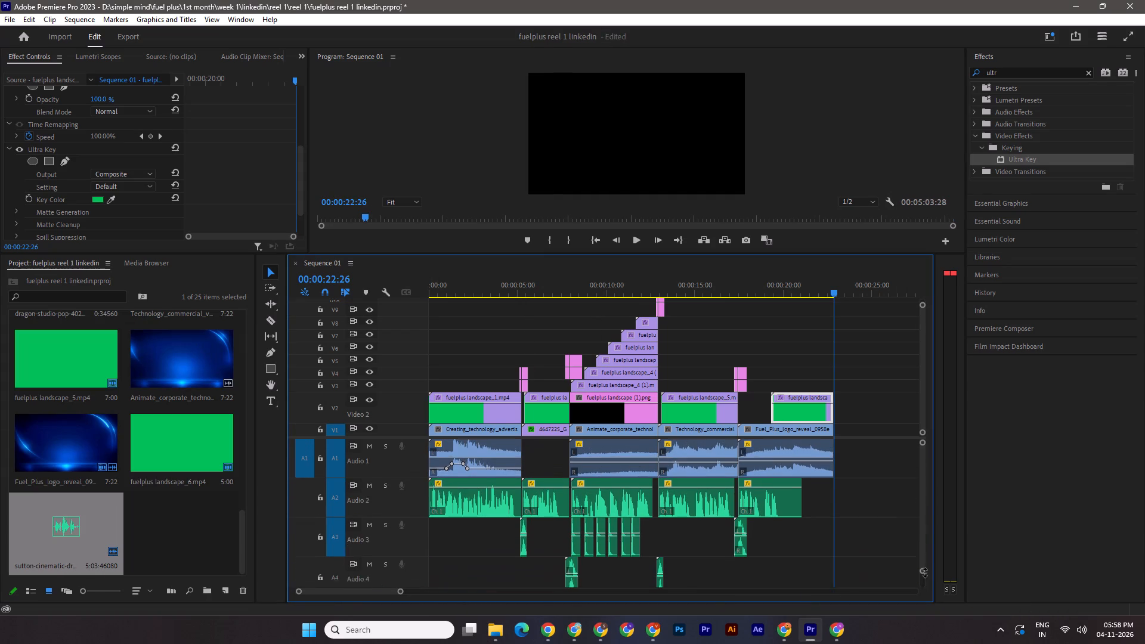
drag(923, 518, 923, 528)
drag(628, 503, 626, 504)
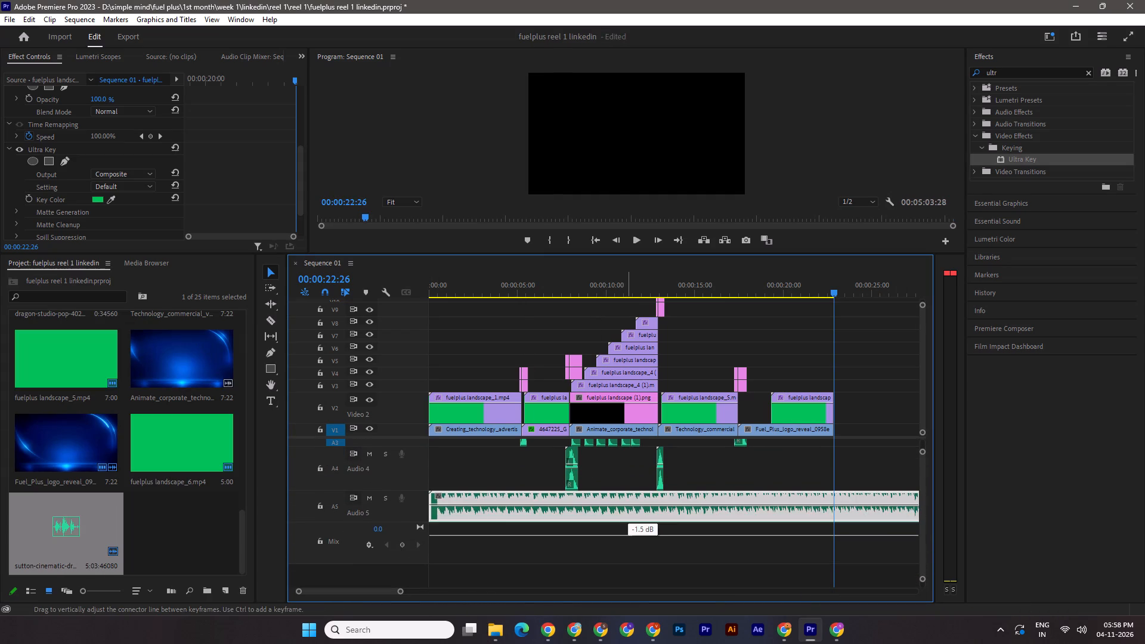
drag(626, 504, 621, 508)
Trim the first 12 frames off the background music, shift it back to the sequence start, and save the project.
click(430, 497)
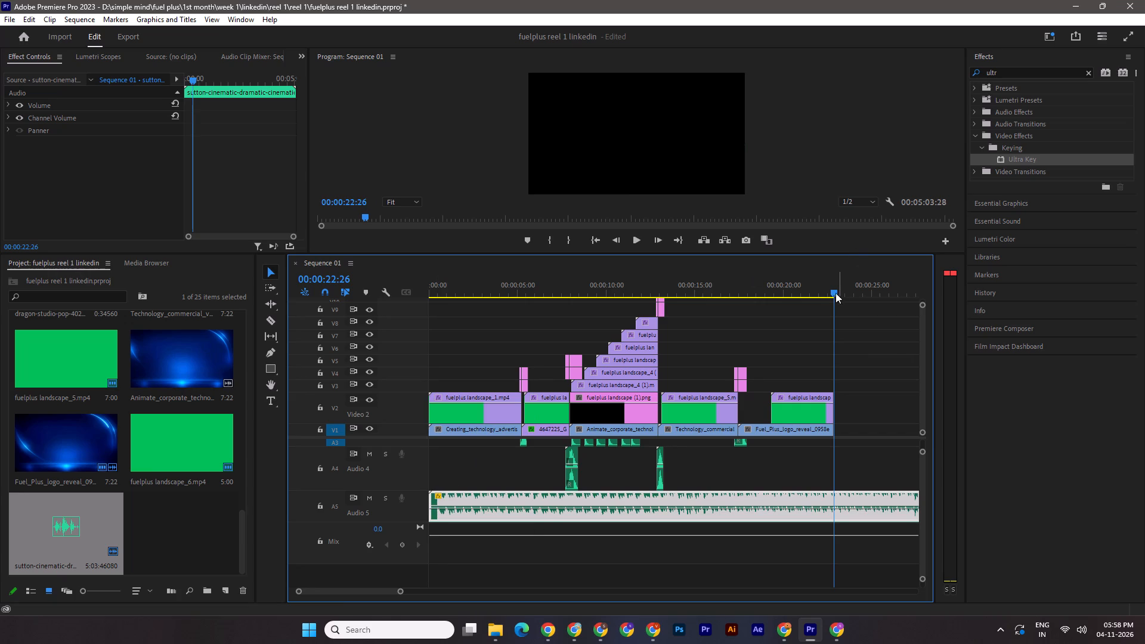
drag(834, 293, 436, 342)
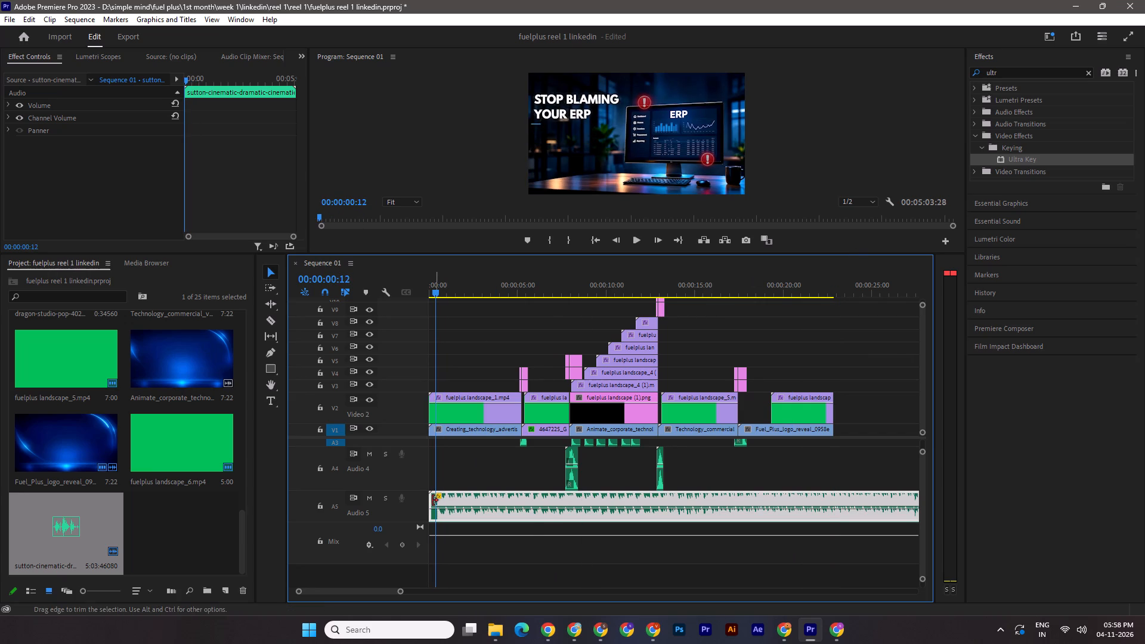
drag(429, 498, 437, 498)
drag(465, 497, 450, 494)
key(ctrl+s)
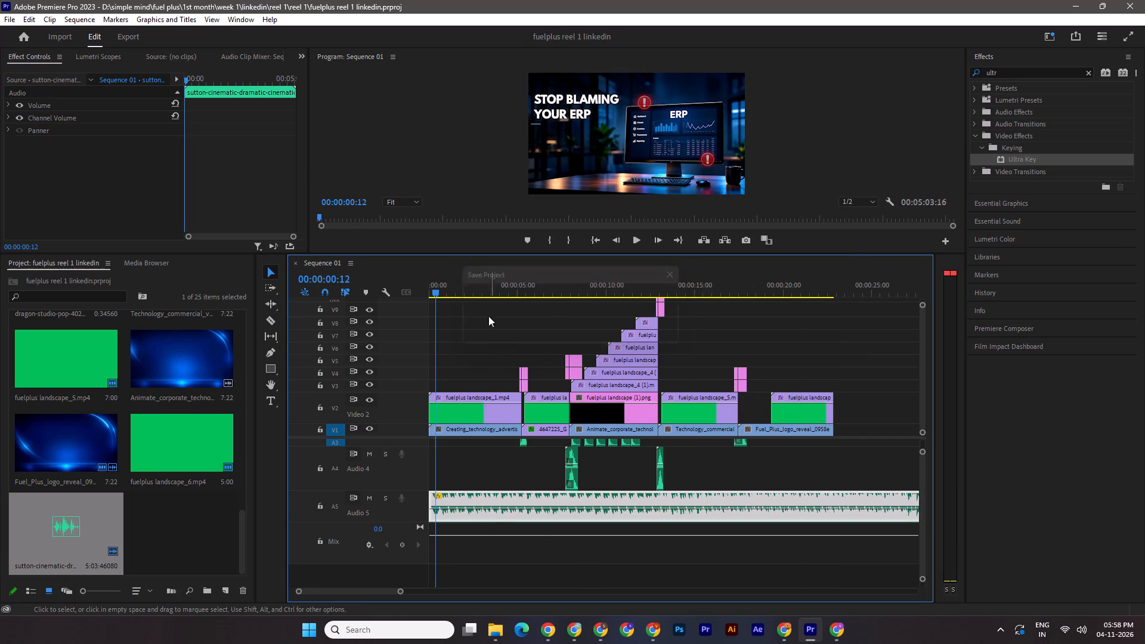
Lower the background music's volume line on A5 while playing the reel's opening, with the program monitor enlarged for review.
click(496, 507)
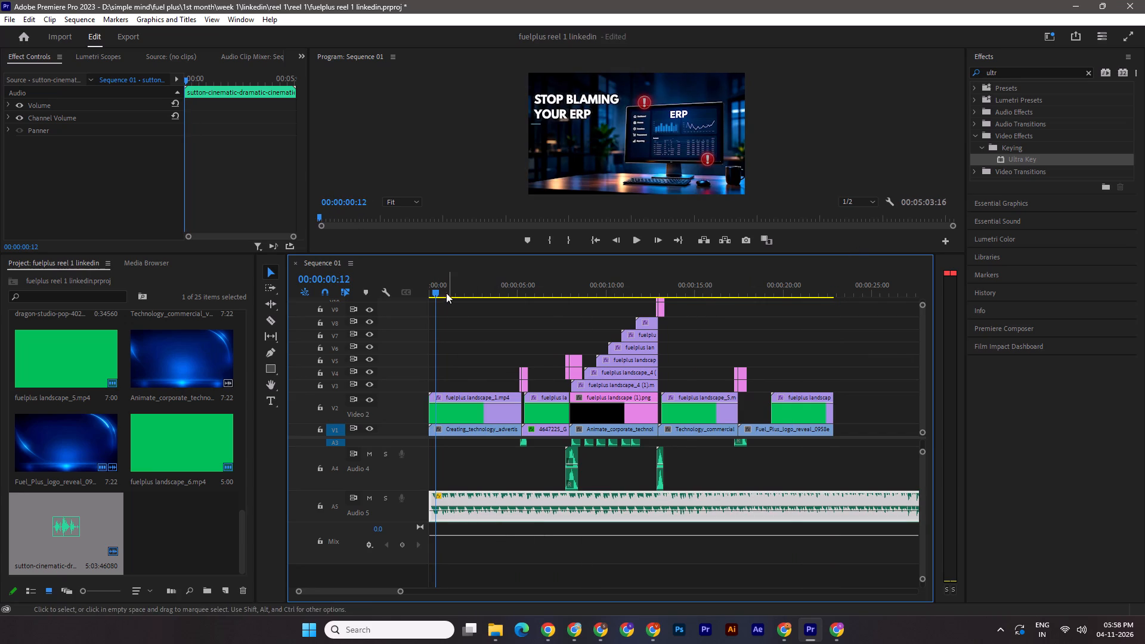
drag(434, 293, 414, 291)
drag(464, 253, 457, 375)
key(space)
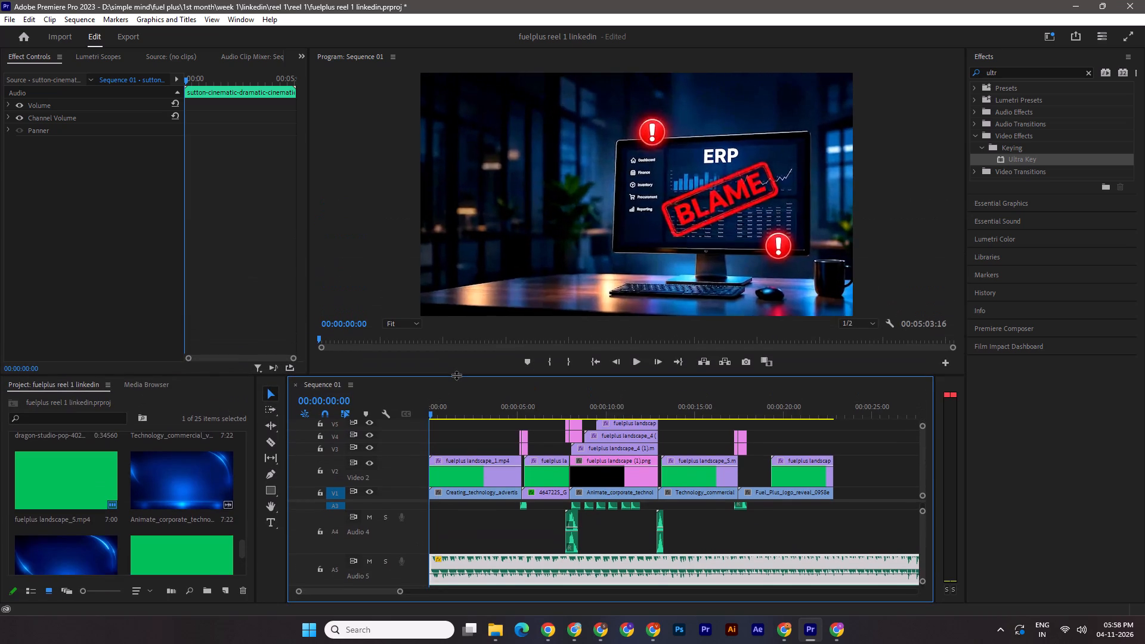
key(space)
drag(513, 572, 507, 575)
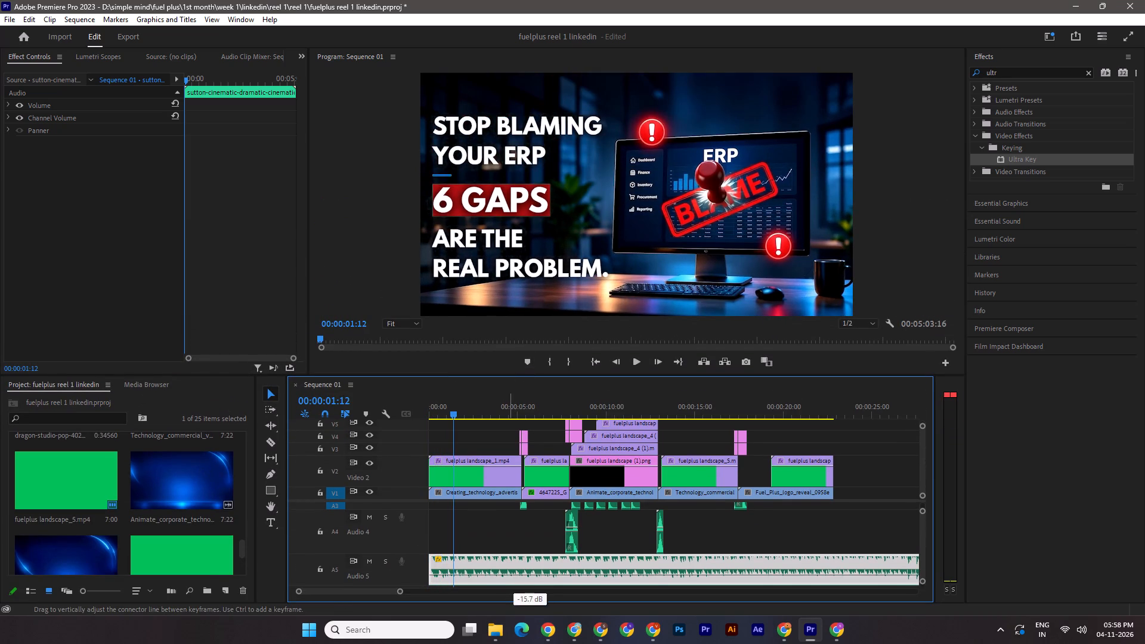
drag(507, 575, 505, 576)
drag(451, 403, 398, 408)
key(space)
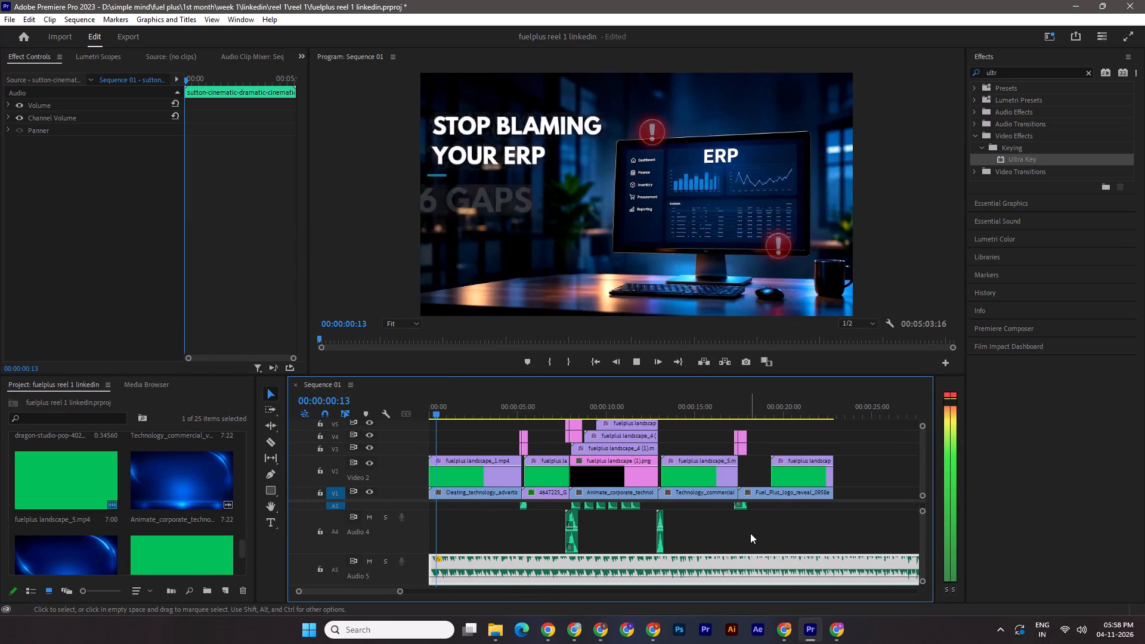
Cut the background music on A5 at the end of the logo reveal, 00:00:22:26, and delete the remainder.
click(273, 440)
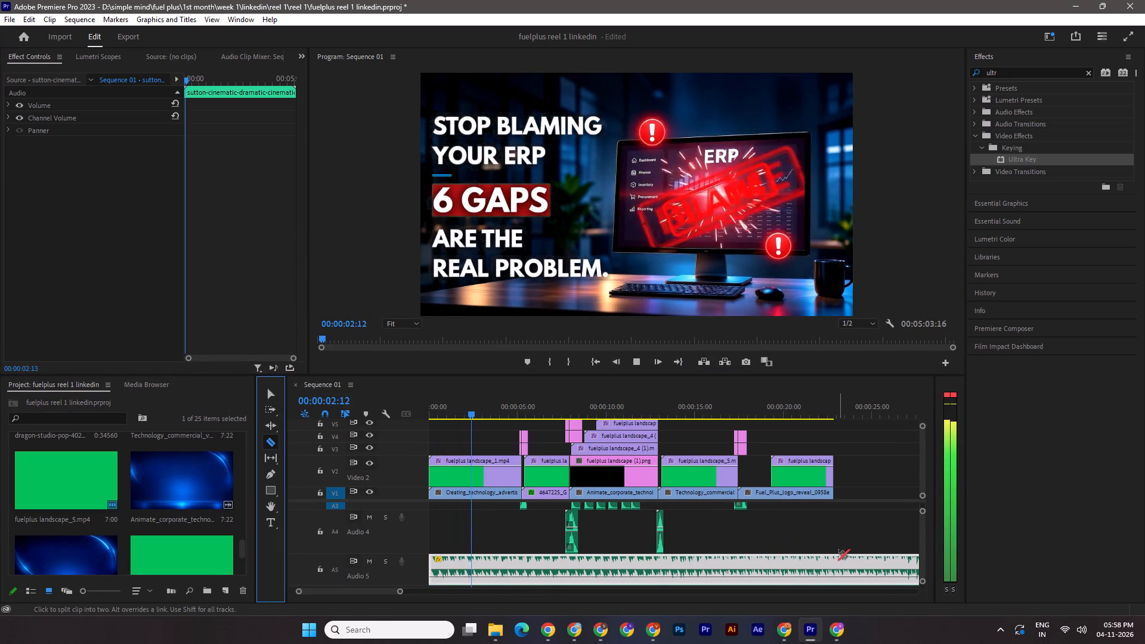
click(837, 564)
click(265, 395)
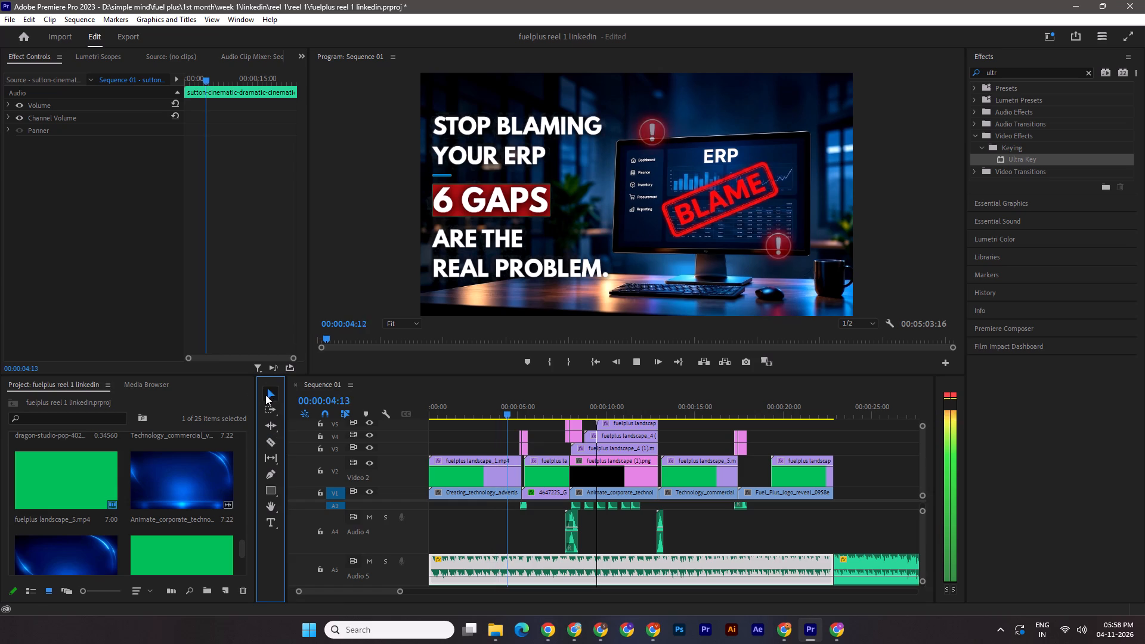
click(868, 562)
key(Delete)
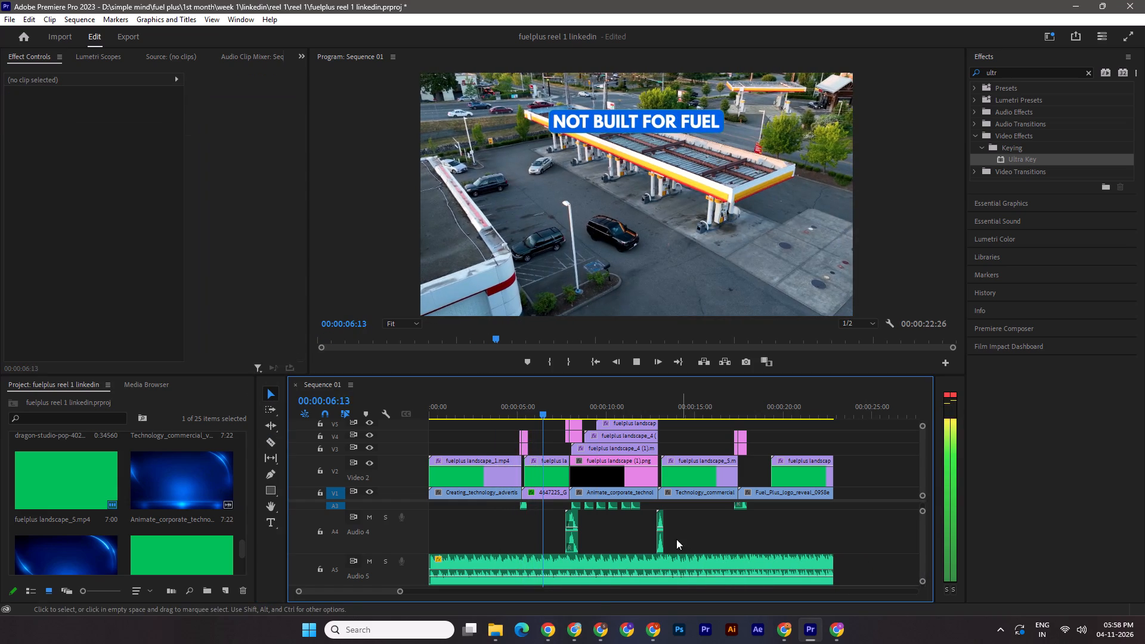
key(space)
Set the background music's volume line to about -13.9 dB, save the project, and play the sequence from the start.
click(599, 577)
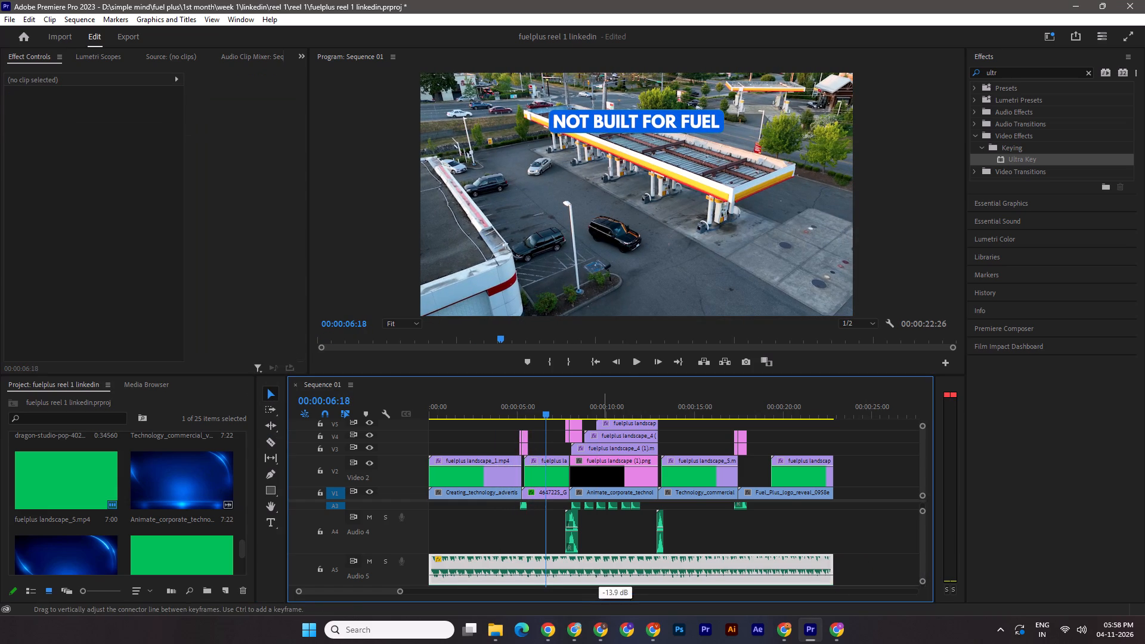
key(ctrl+s)
drag(550, 414, 410, 414)
key(space)
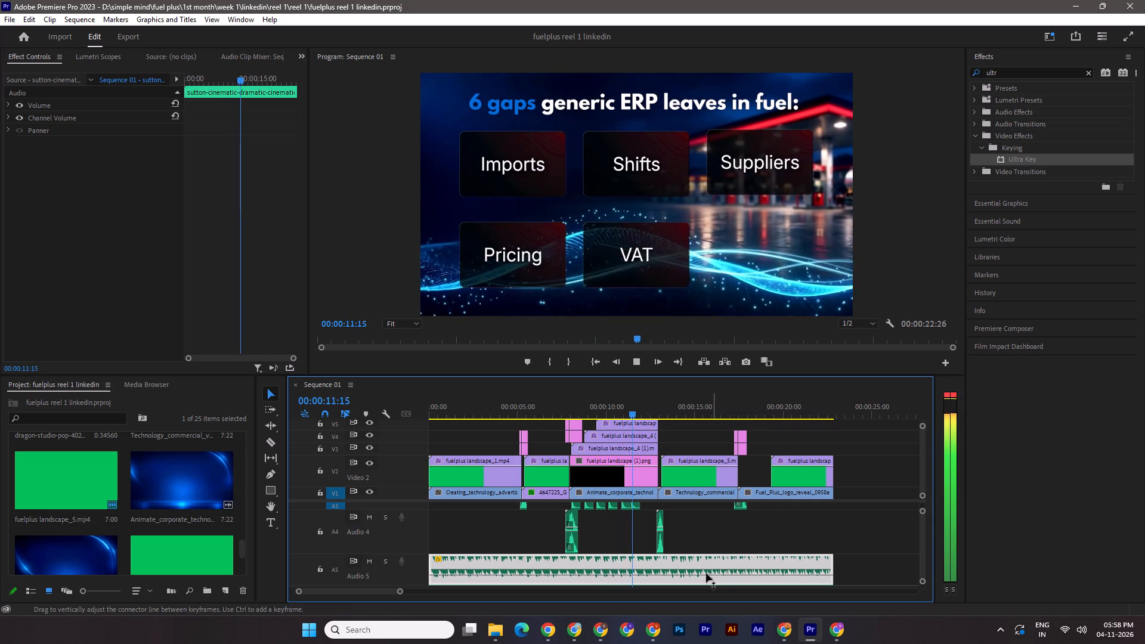
key(space)
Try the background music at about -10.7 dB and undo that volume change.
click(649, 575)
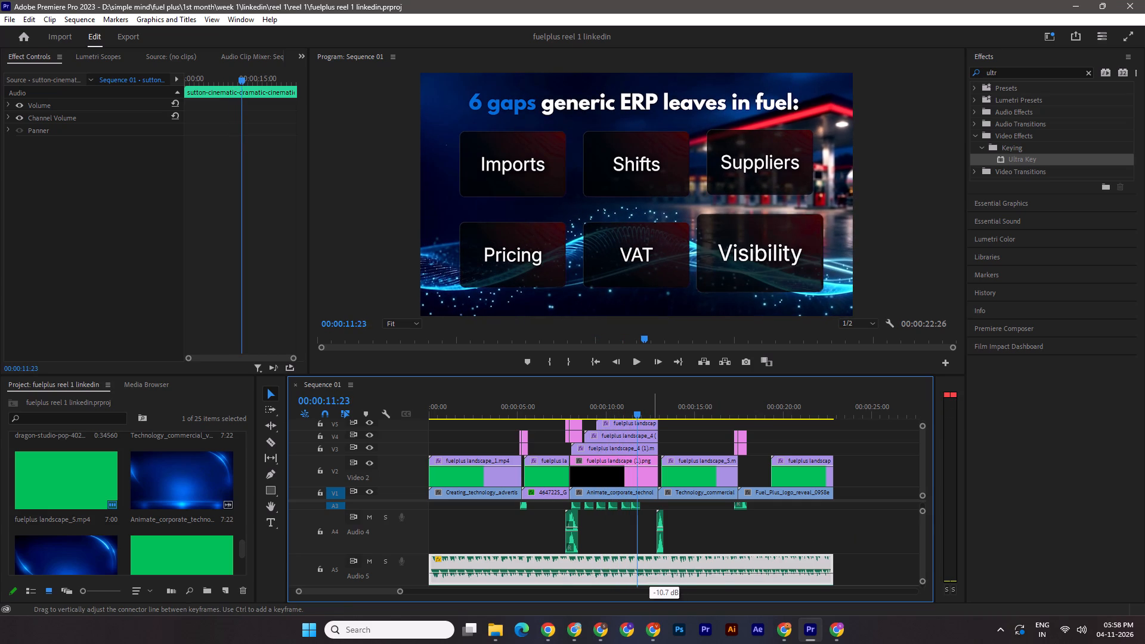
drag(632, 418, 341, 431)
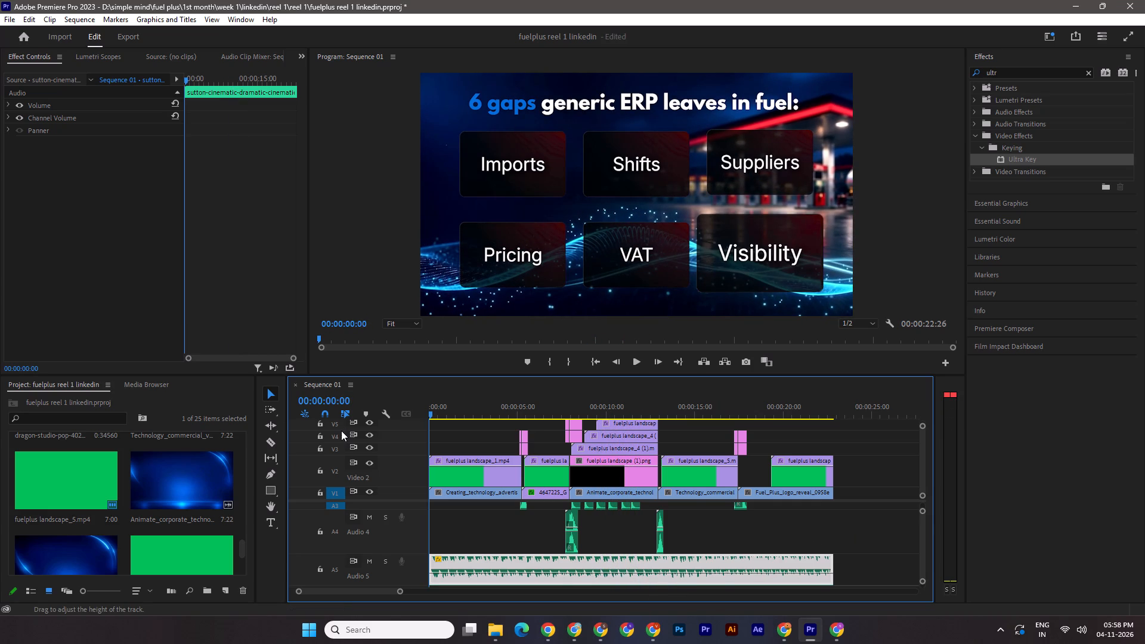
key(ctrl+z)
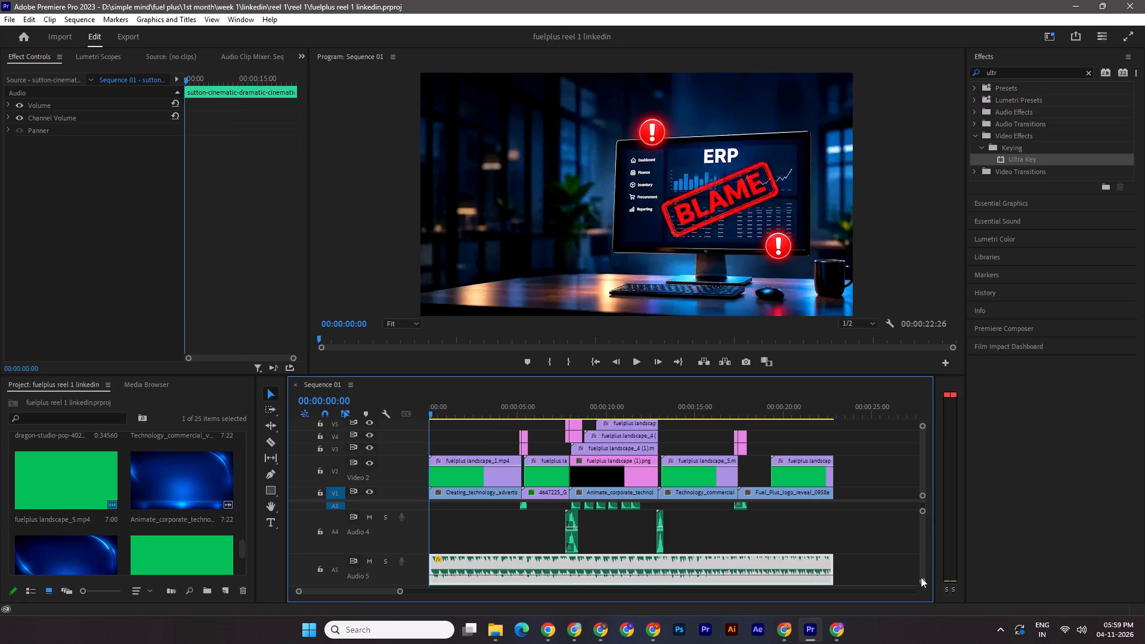
Enlarge audio track A5, check the background music's volume line, and save the project.
click(921, 577)
click(924, 578)
drag(924, 546, 924, 553)
drag(715, 543, 726, 542)
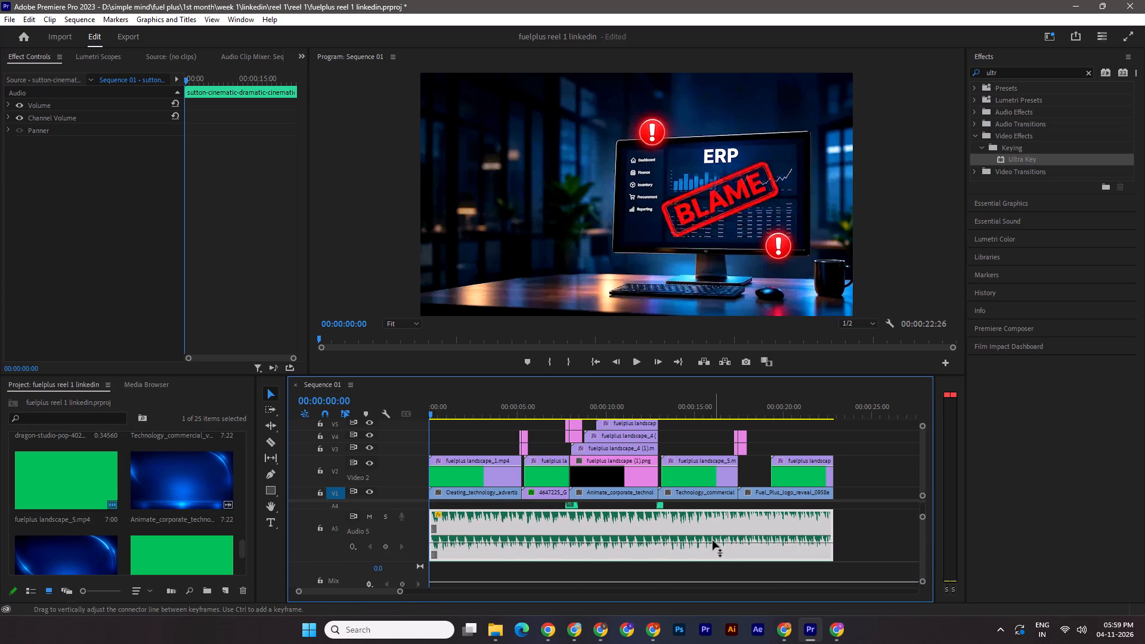
key(ctrl+s)
Review the full sequence with music, and play it again from the start in a maximized program monitor.
key(space)
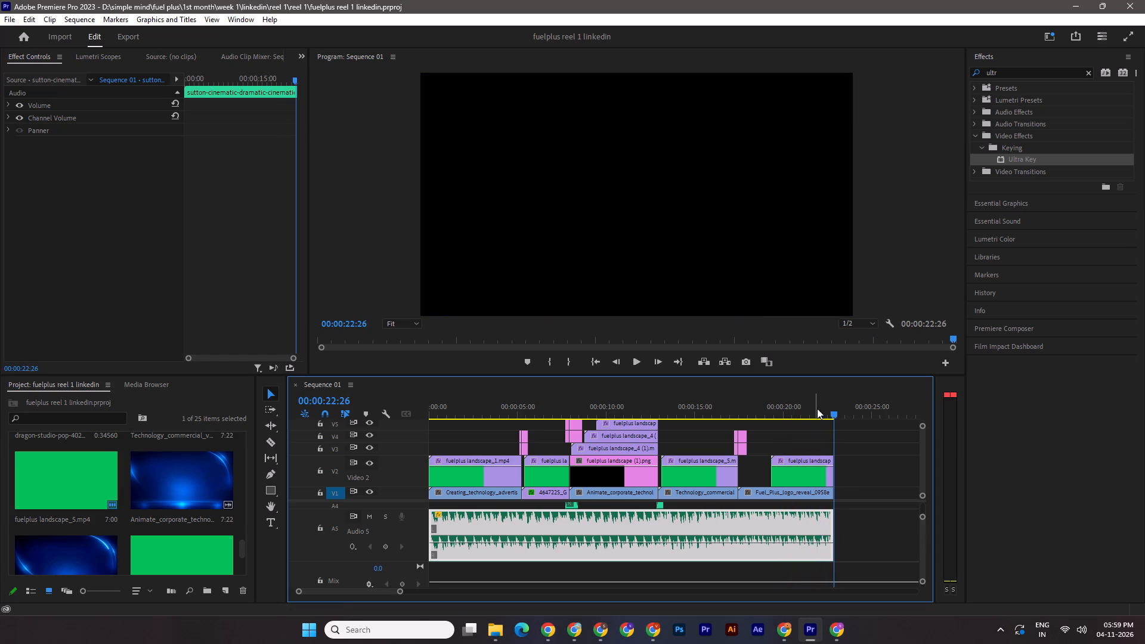
drag(835, 411, 398, 411)
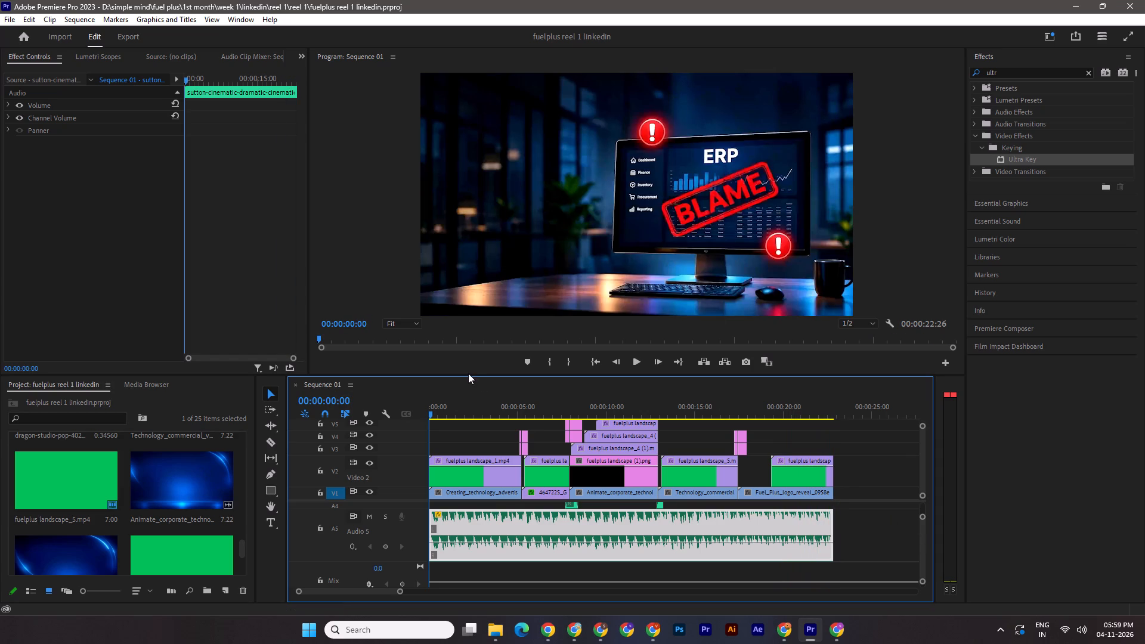
drag(469, 374, 466, 578)
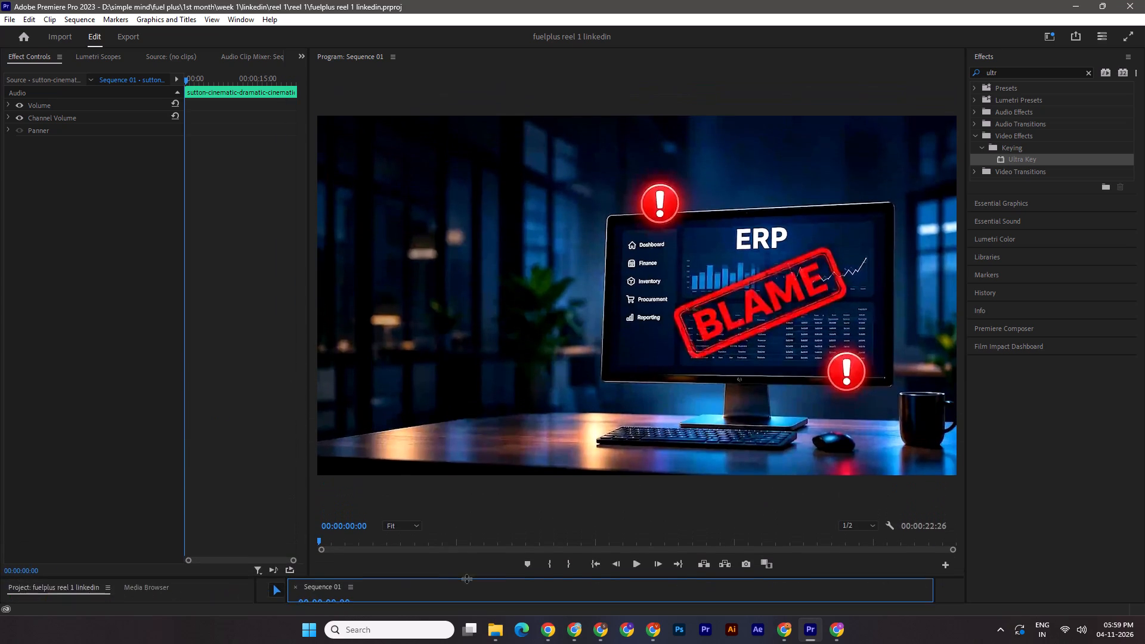
drag(466, 578, 464, 600)
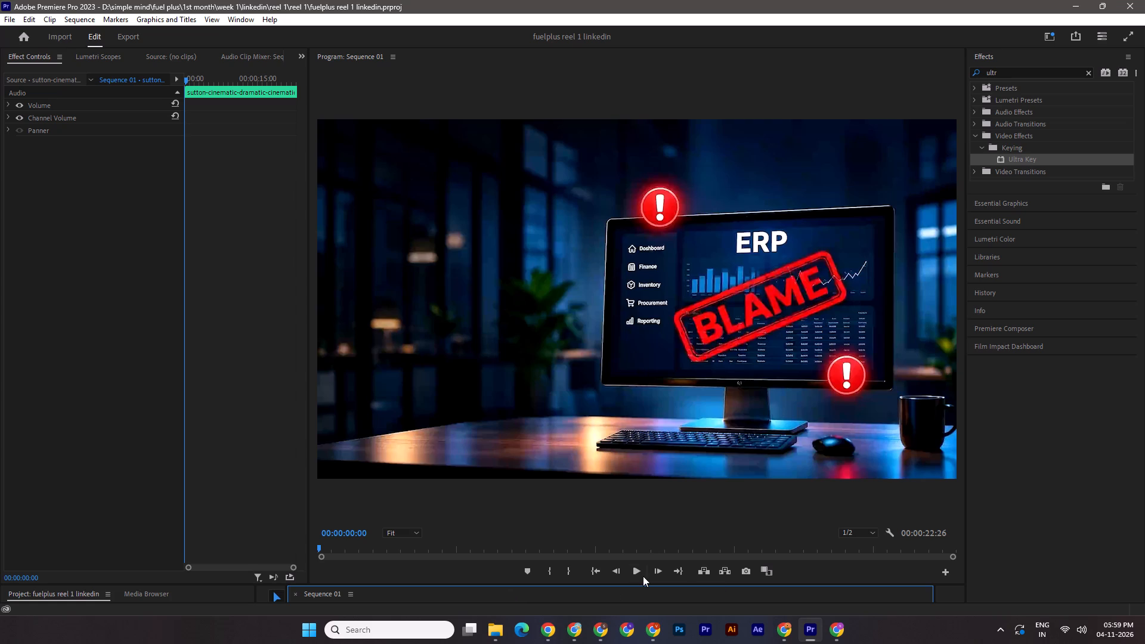
key(space)
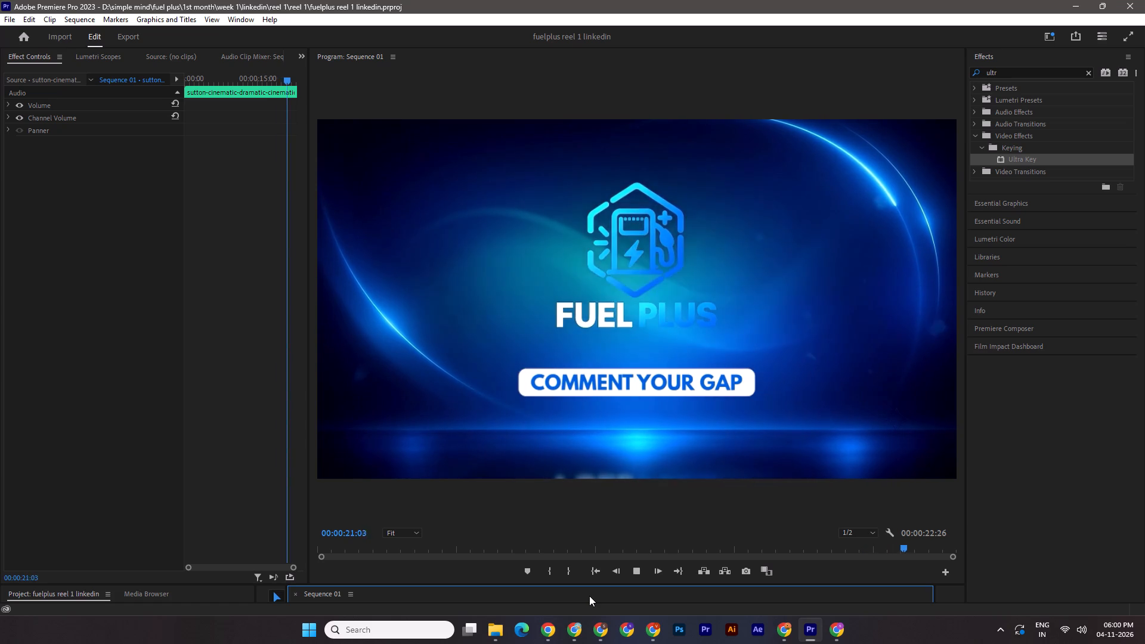
Export the sequence as an H.264 MP4 with video settings matched to source, maximum depth, and maximum render quality.
click(137, 43)
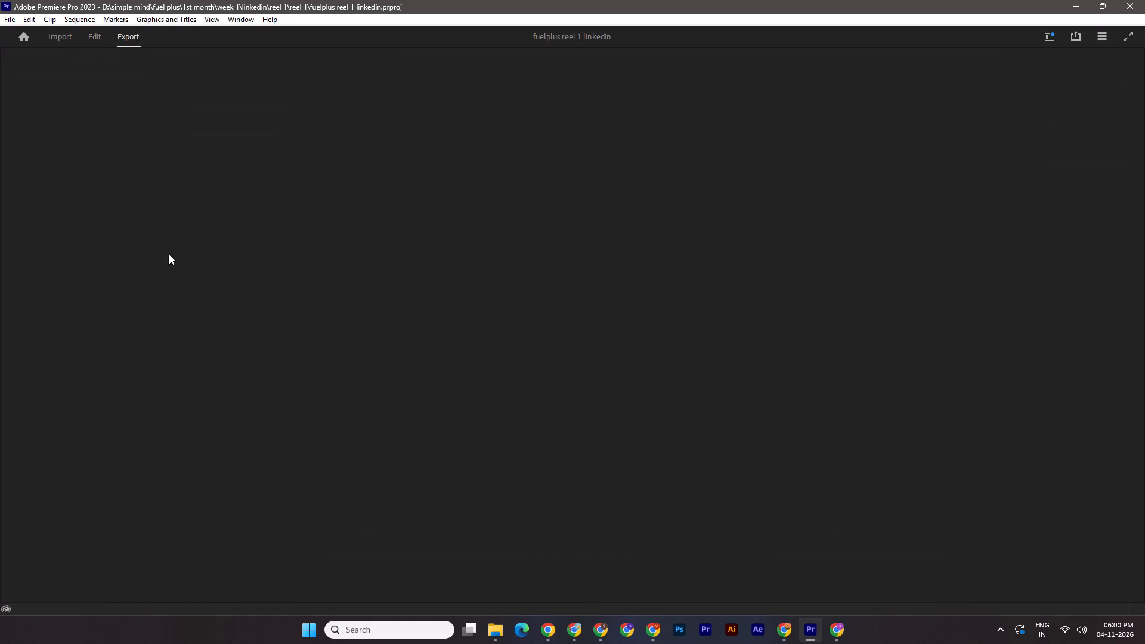
click(195, 209)
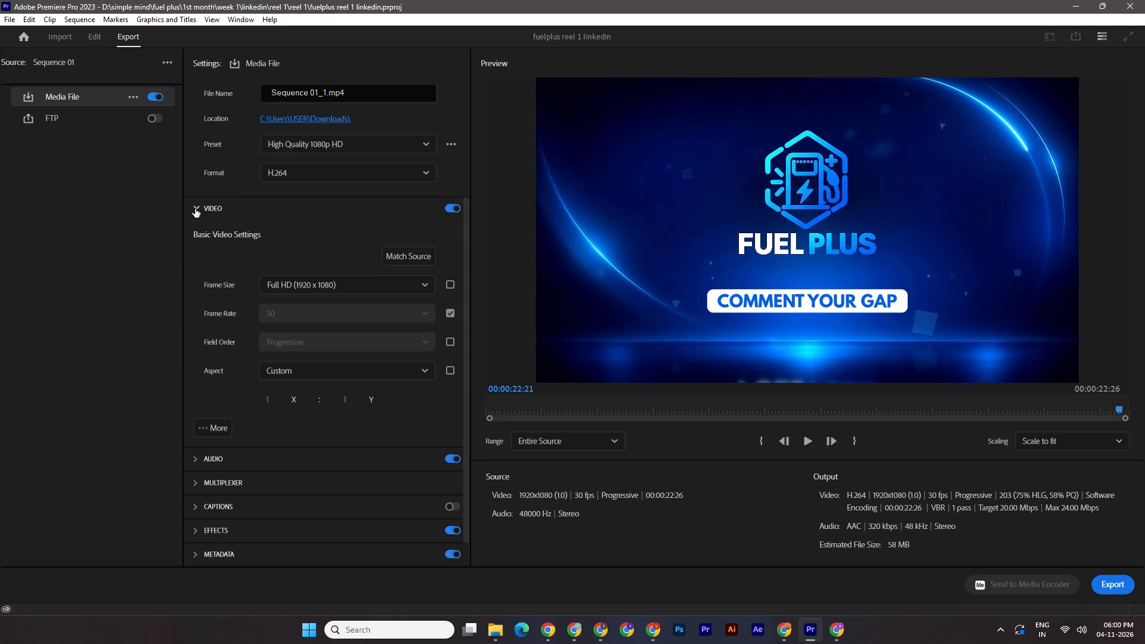
click(409, 258)
click(217, 405)
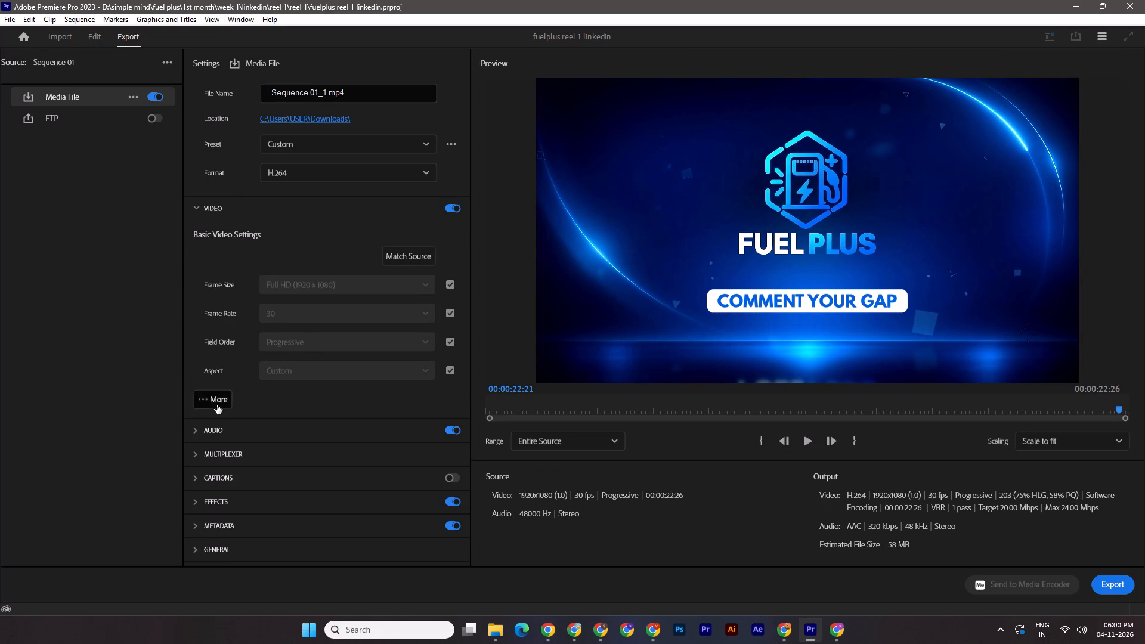
click(210, 423)
click(225, 524)
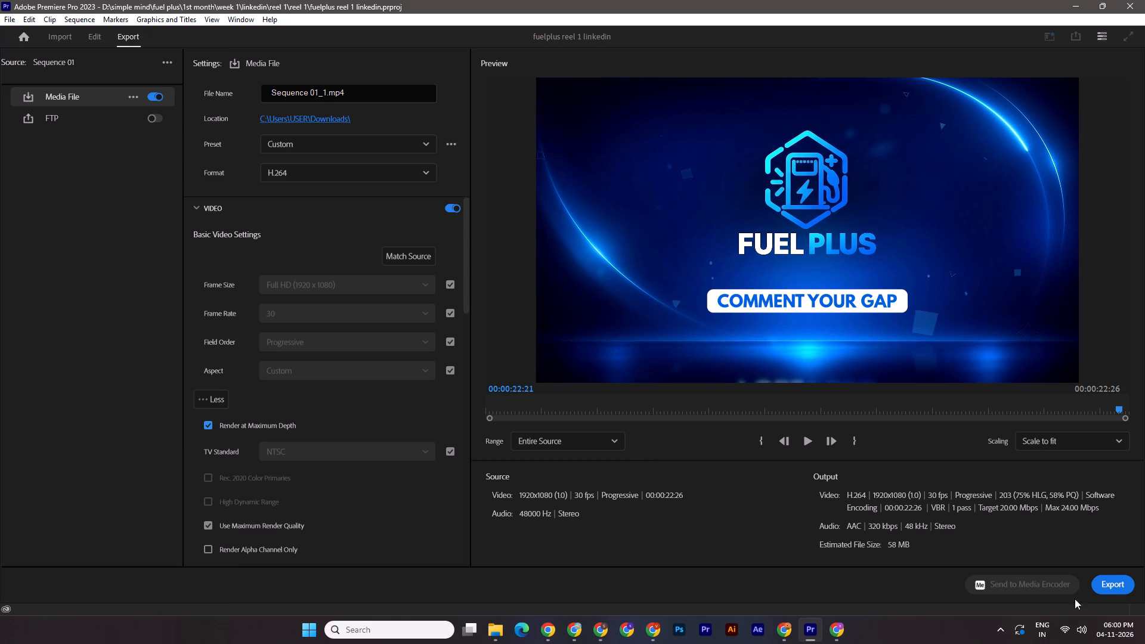
click(1099, 584)
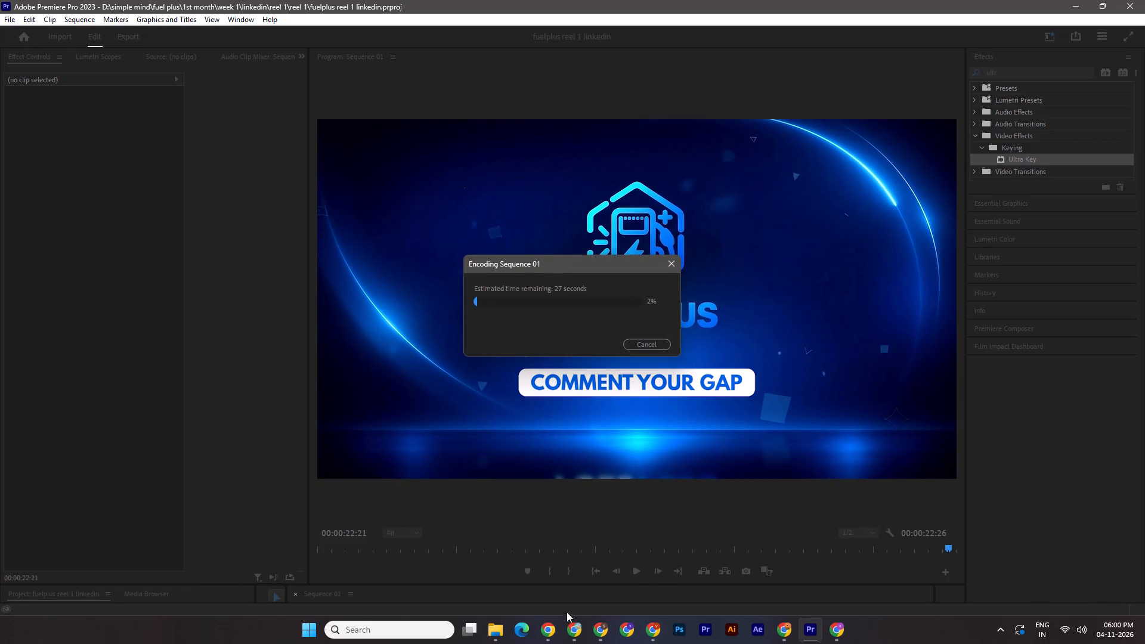
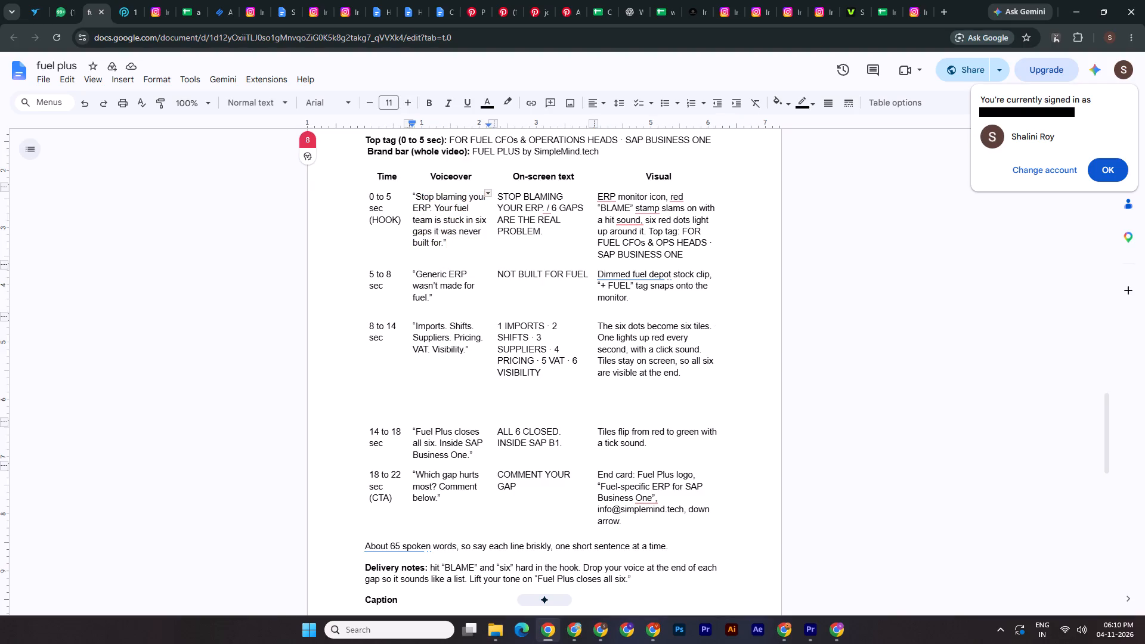
Read the Video 1 voiceover lines in the fuel plus script row by row from hook to CTA, and reread the hook line.
click(441, 203)
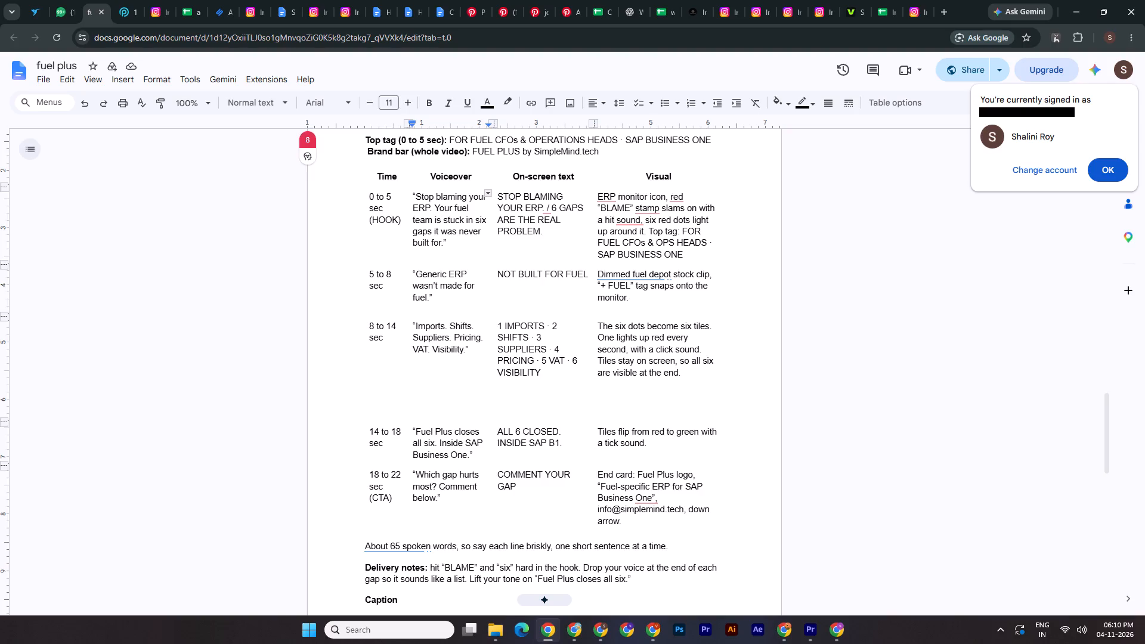
double_click(445, 213)
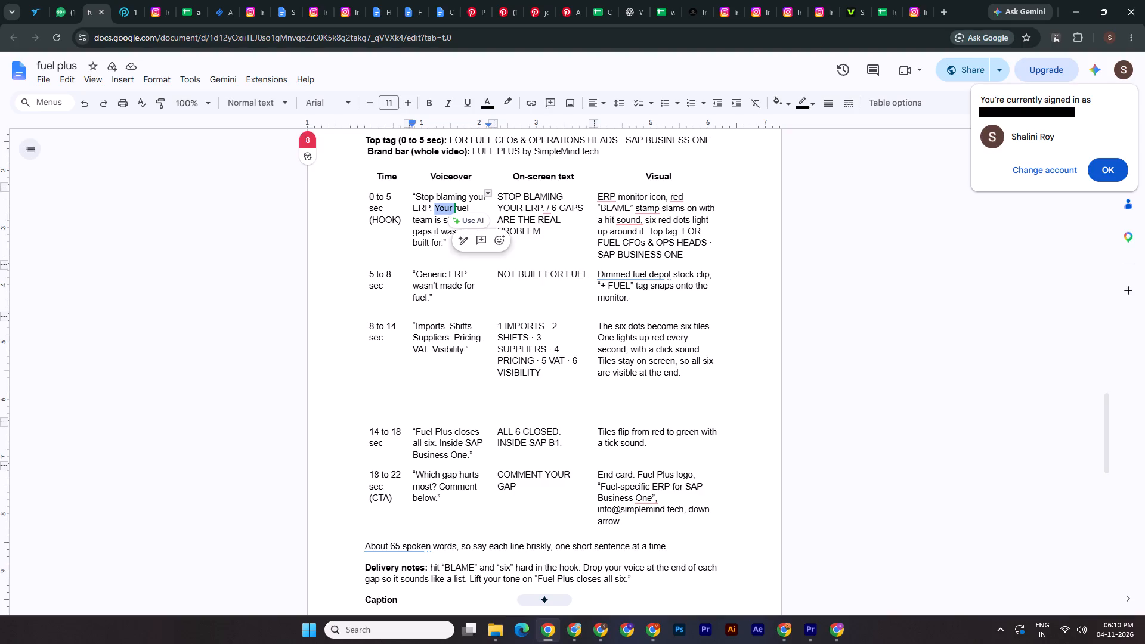
click(432, 275)
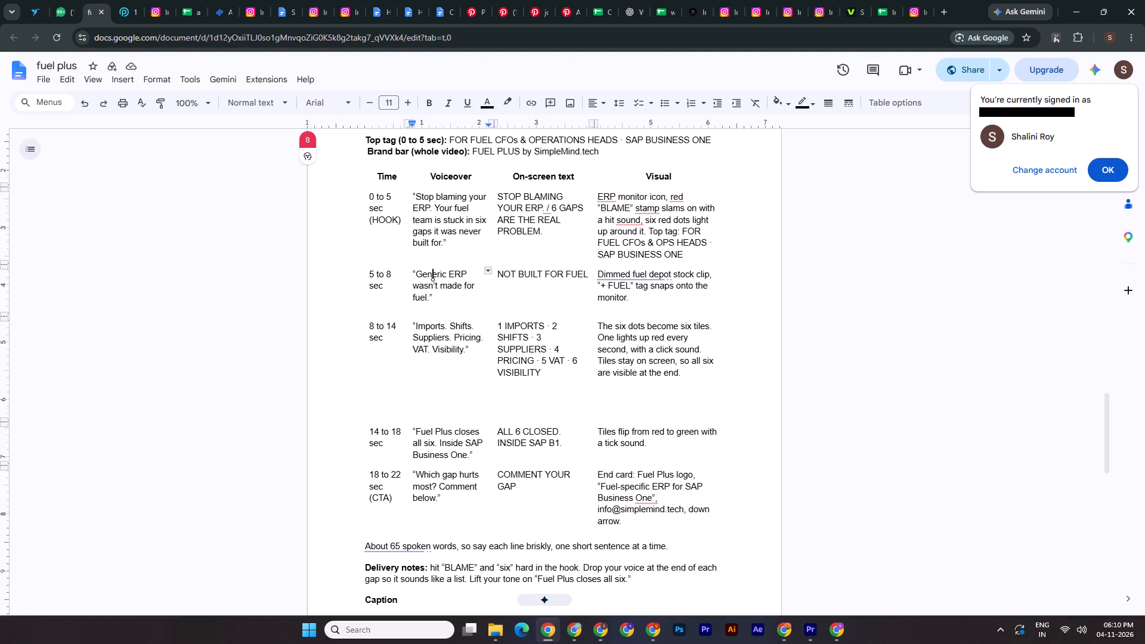
double_click(420, 296)
click(420, 280)
drag(429, 298, 411, 281)
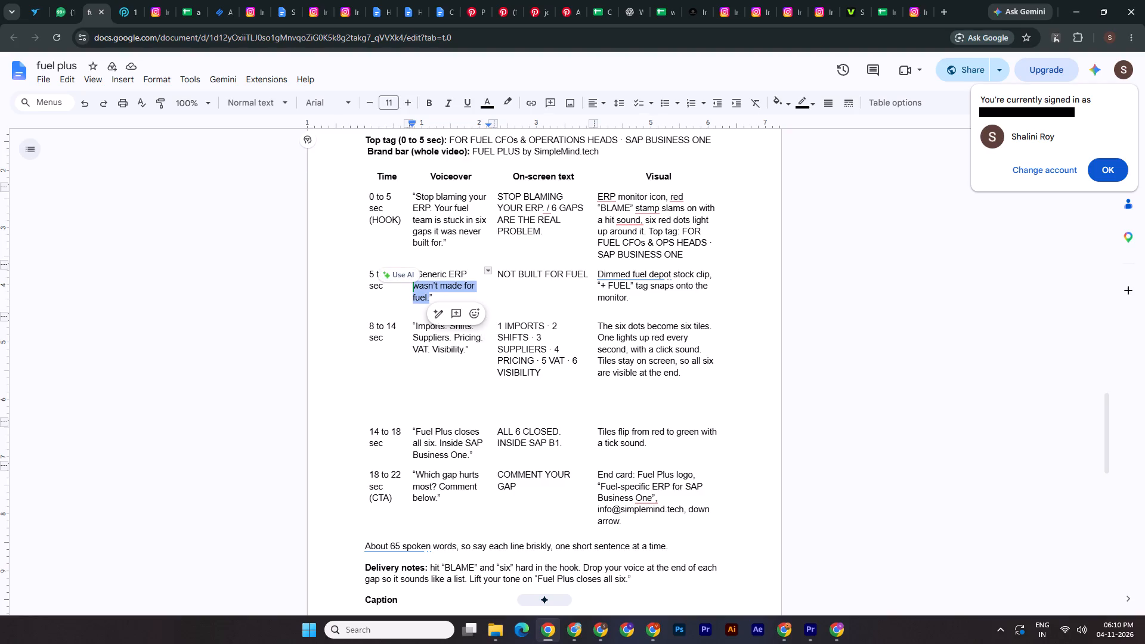
click(448, 280)
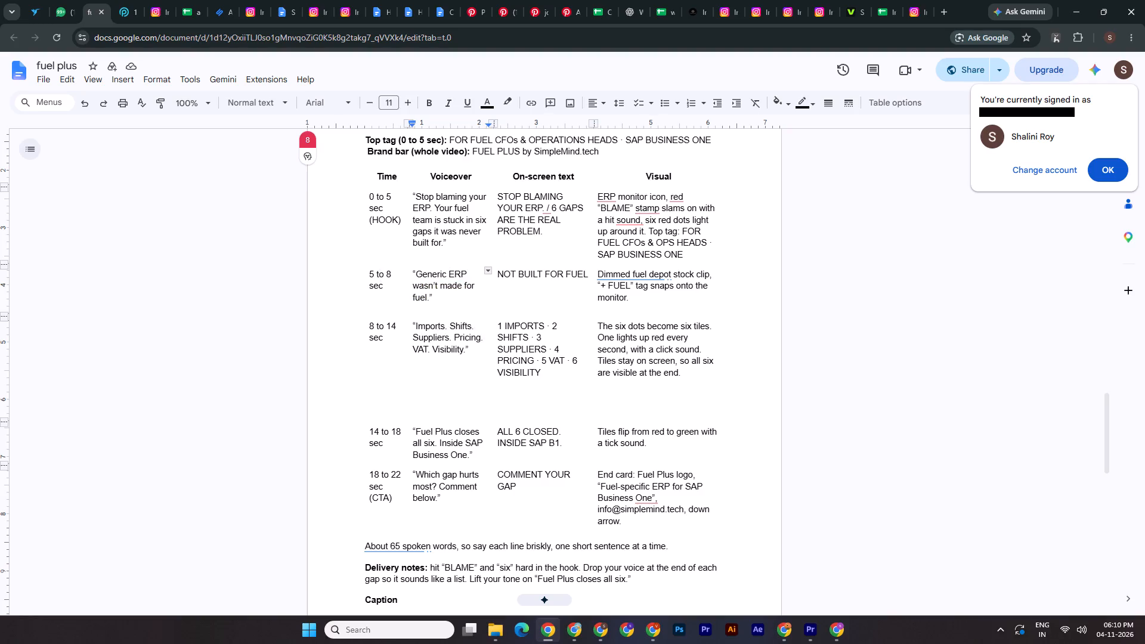
click(446, 331)
scroll(428, 327, down, 1)
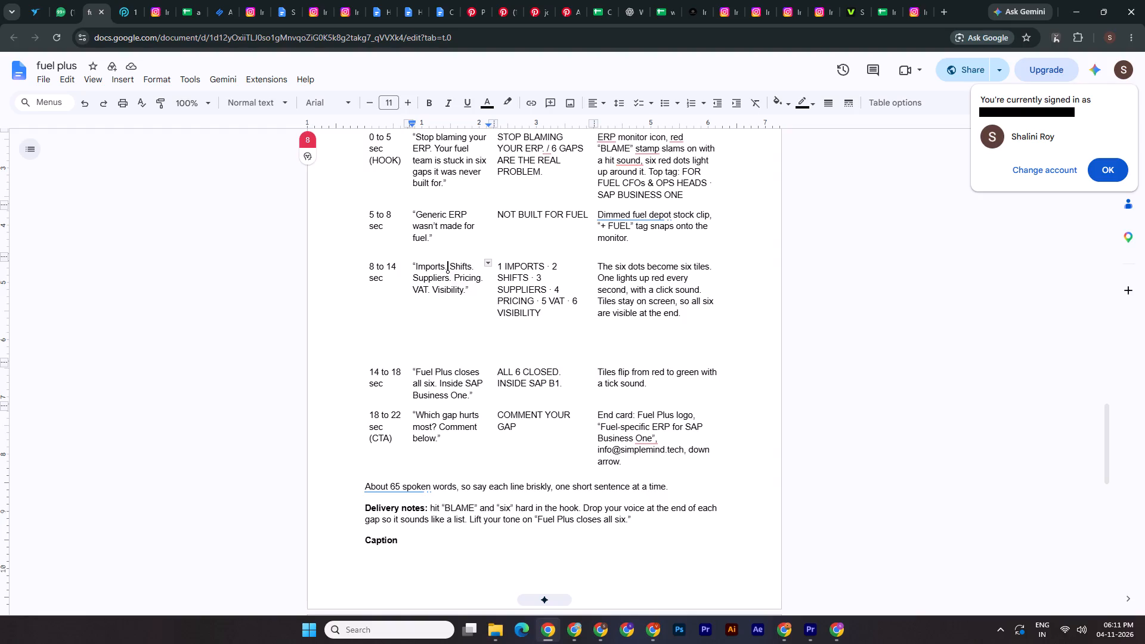
double_click(472, 383)
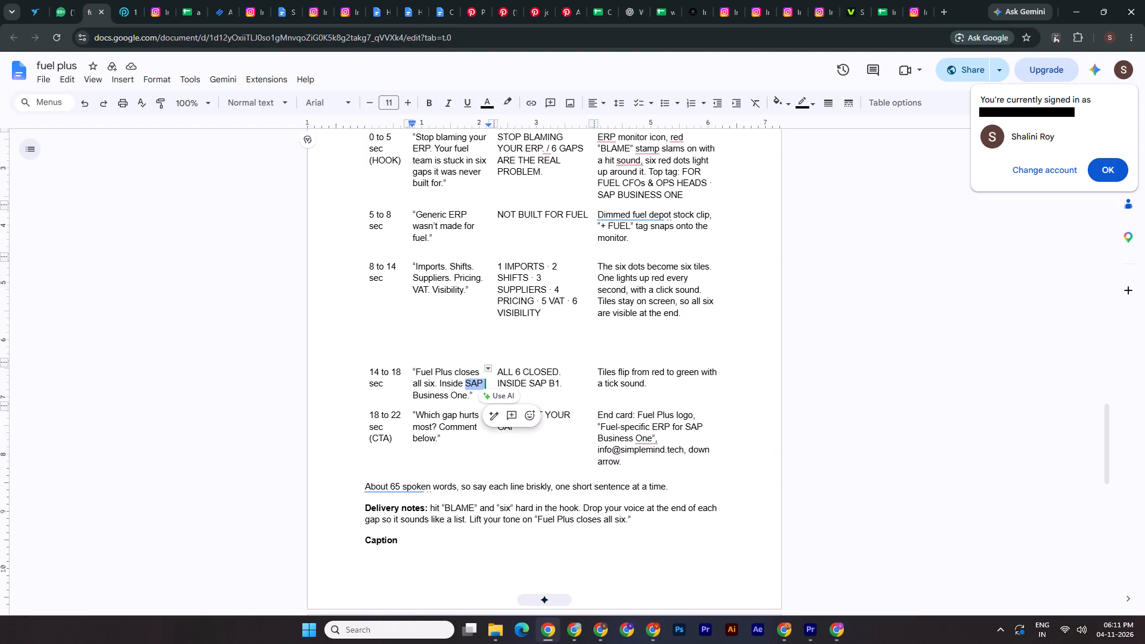
click(435, 393)
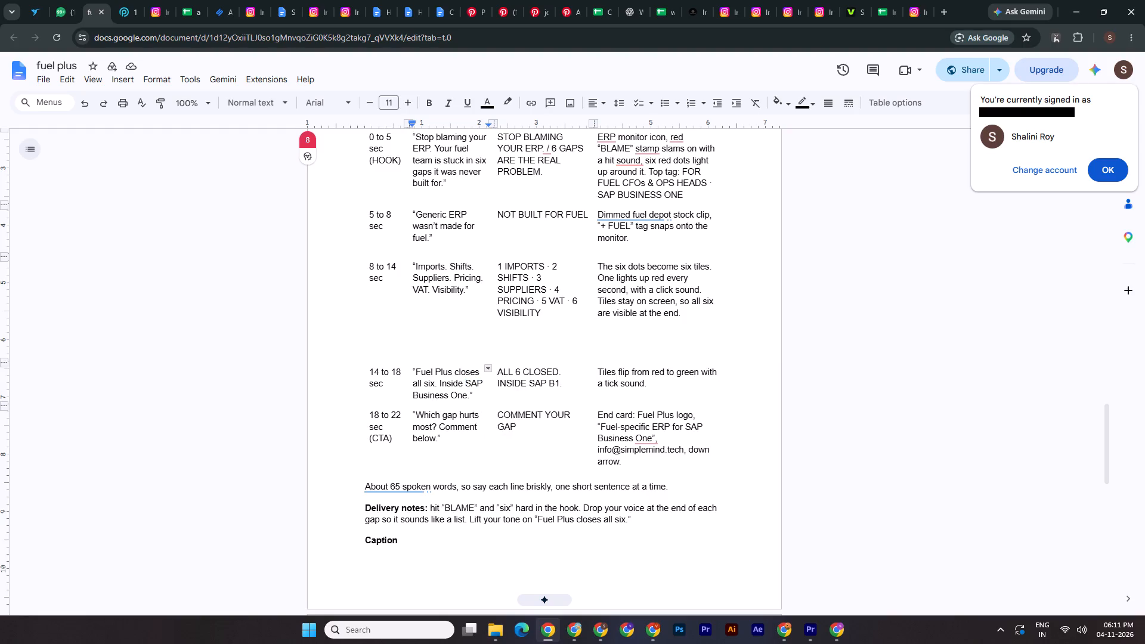
click(446, 418)
scroll(446, 418, up, 2)
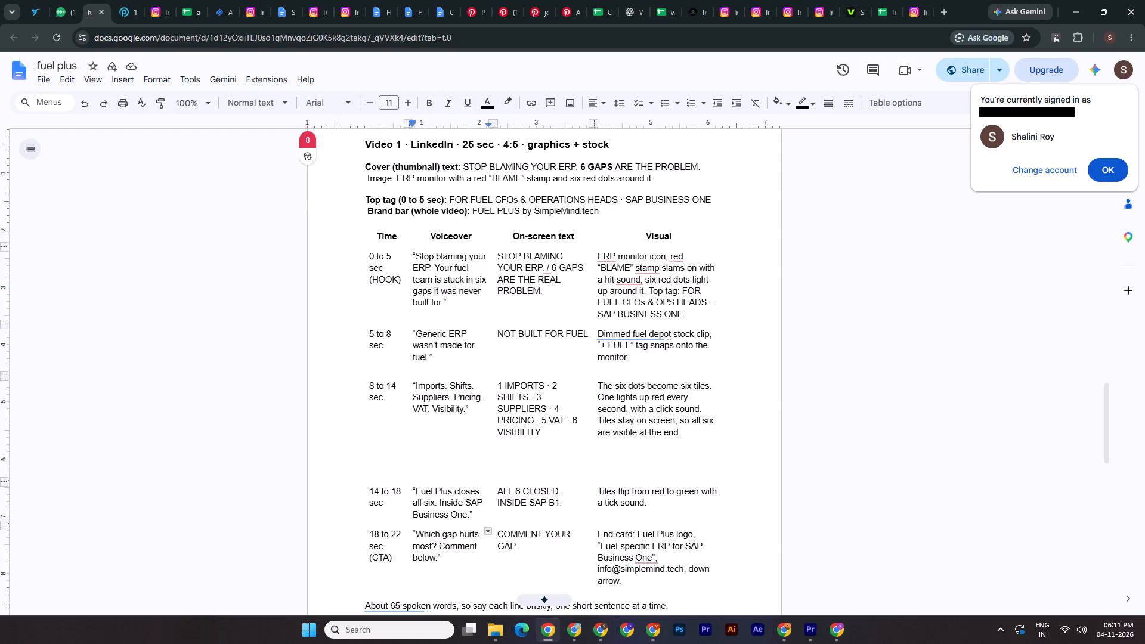
triple_click(450, 278)
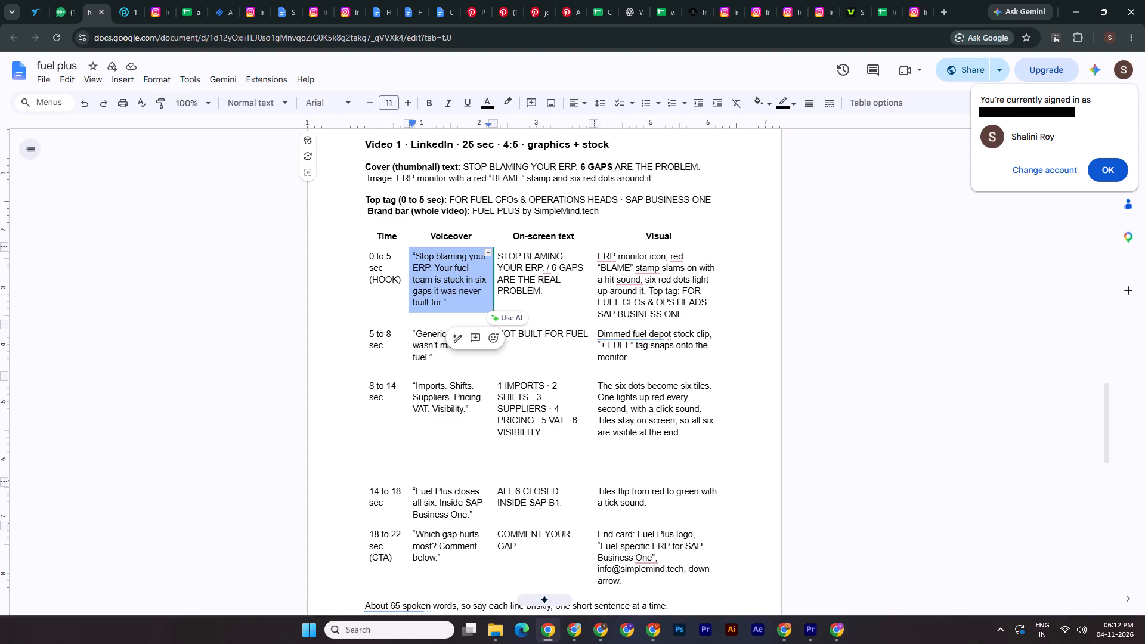
click(443, 267)
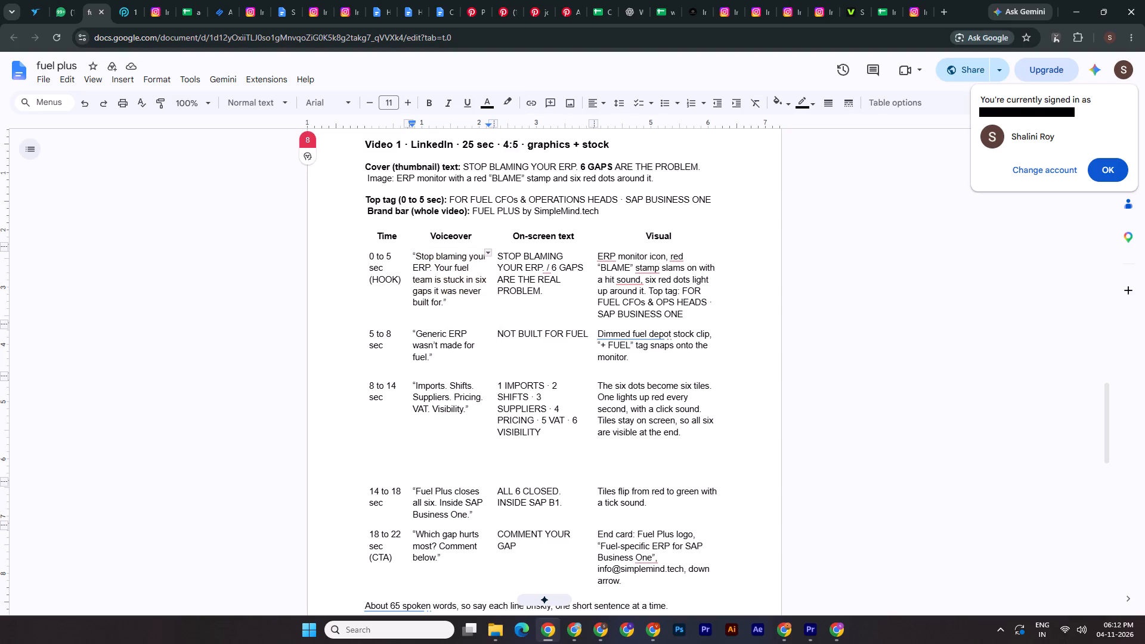
click(451, 275)
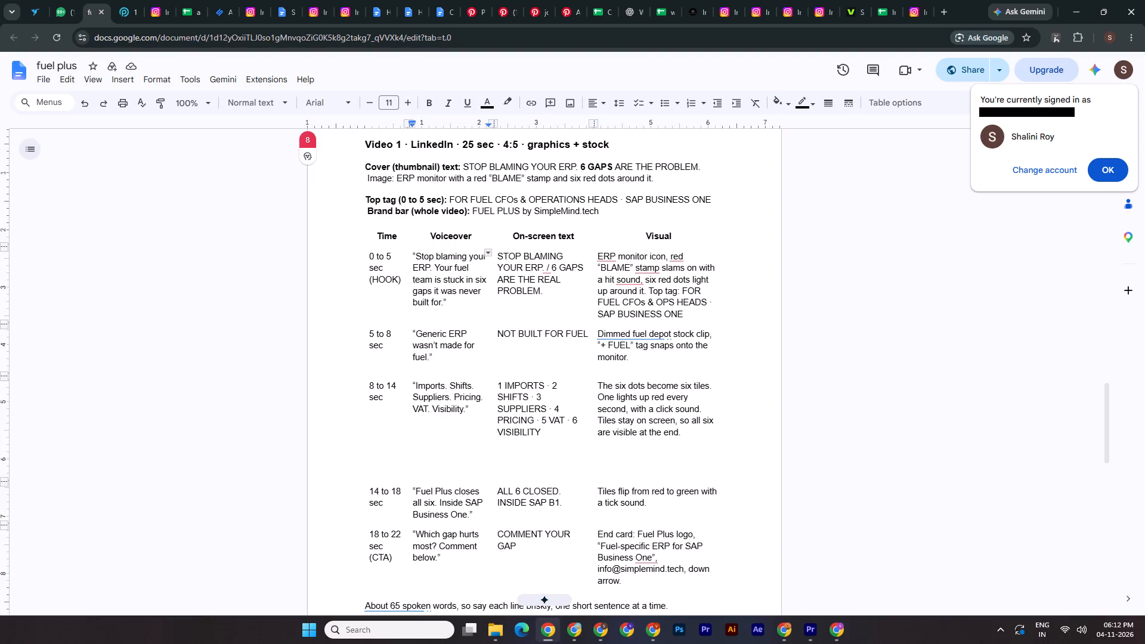
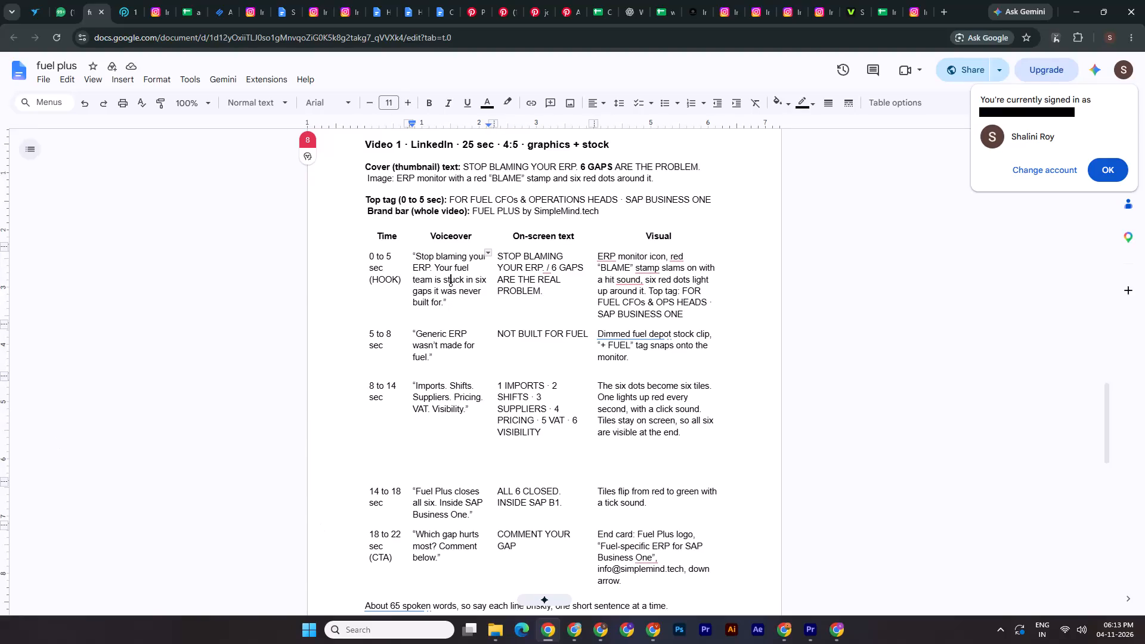
Compare the Premiere Pro sequence's NOT BUILT FOR FUEL and six gaps scenes with the Video 1 rows in the fuel plus script.
click(809, 631)
click(550, 423)
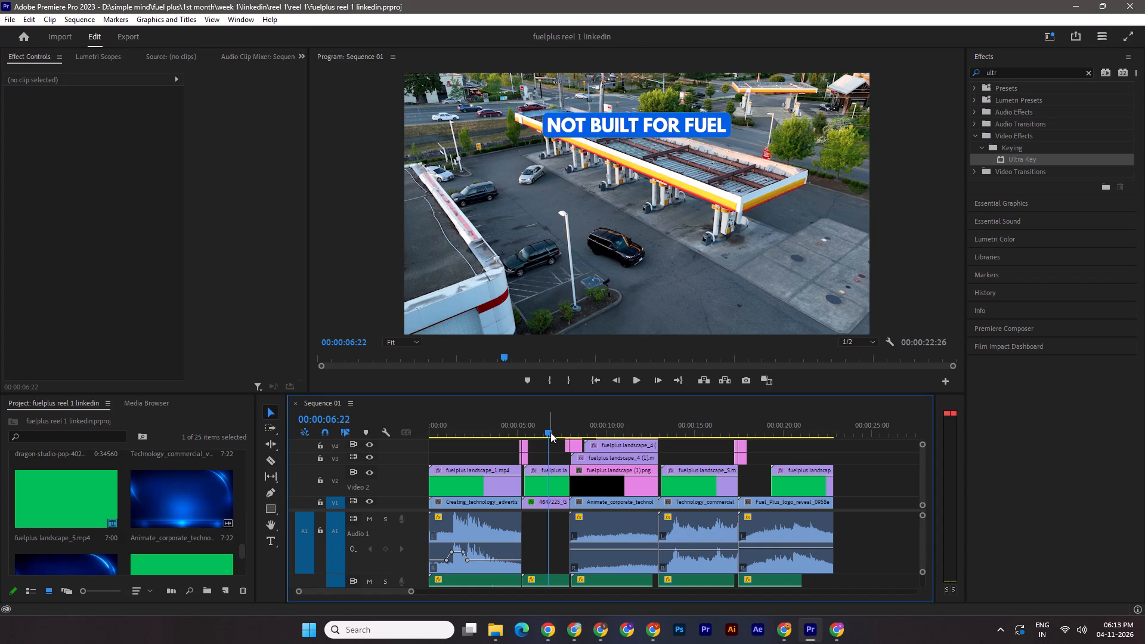
drag(550, 432, 544, 433)
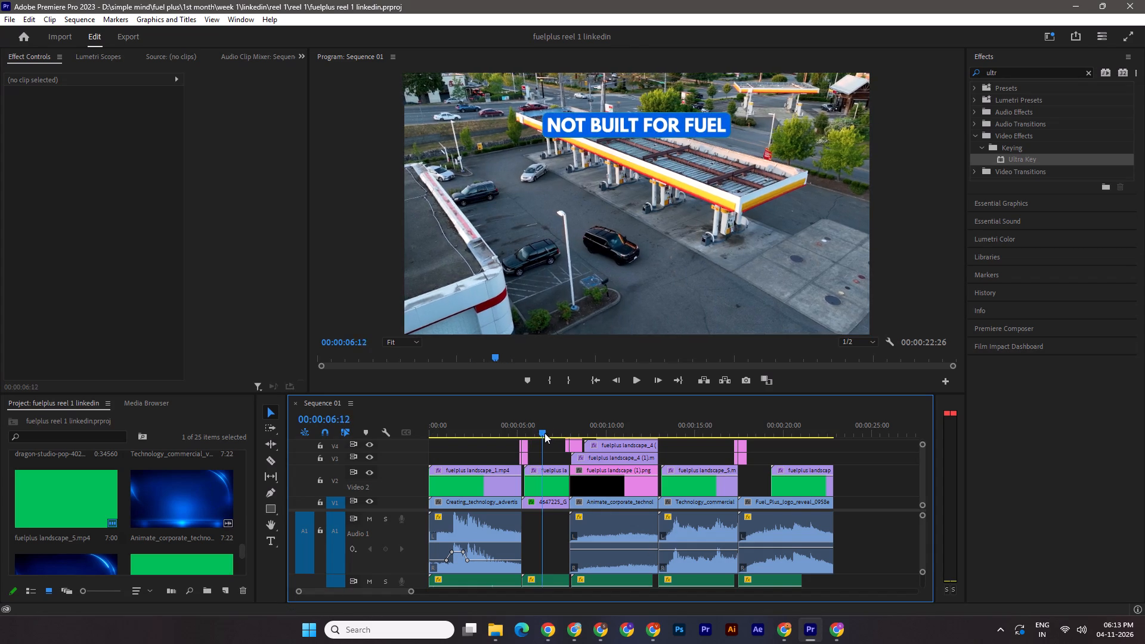
drag(544, 433, 649, 440)
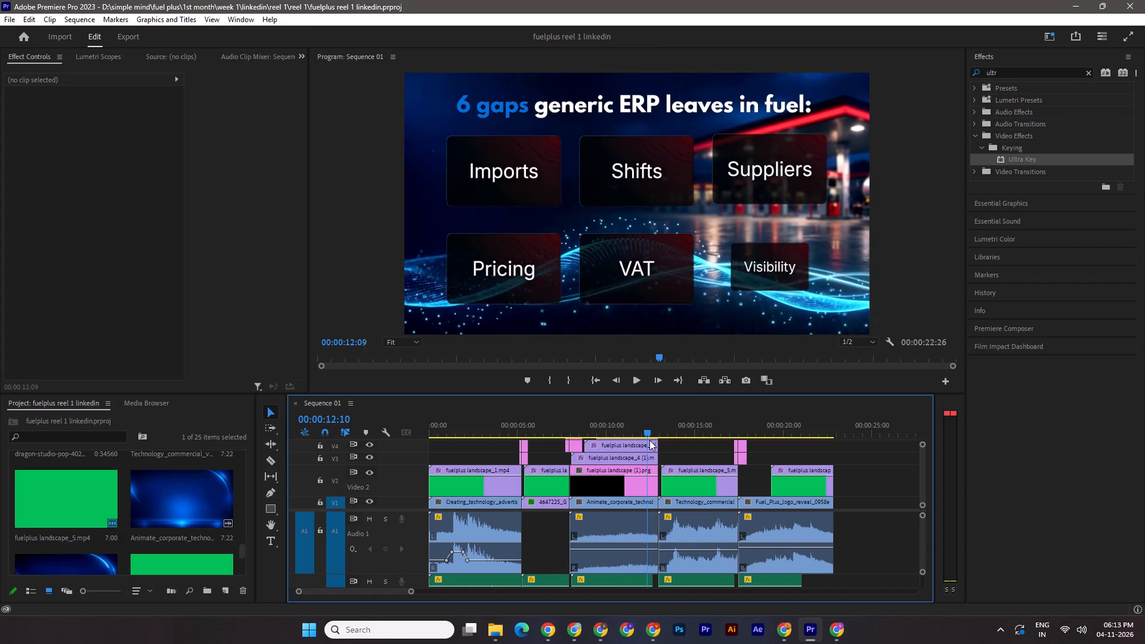
drag(649, 440, 650, 441)
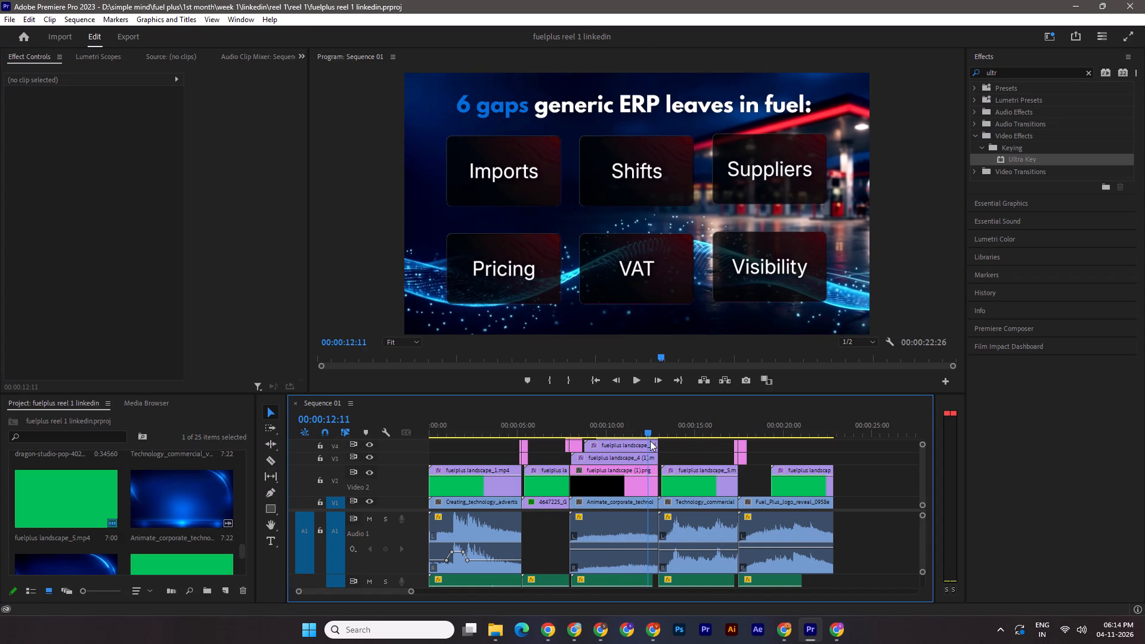
drag(650, 441, 646, 441)
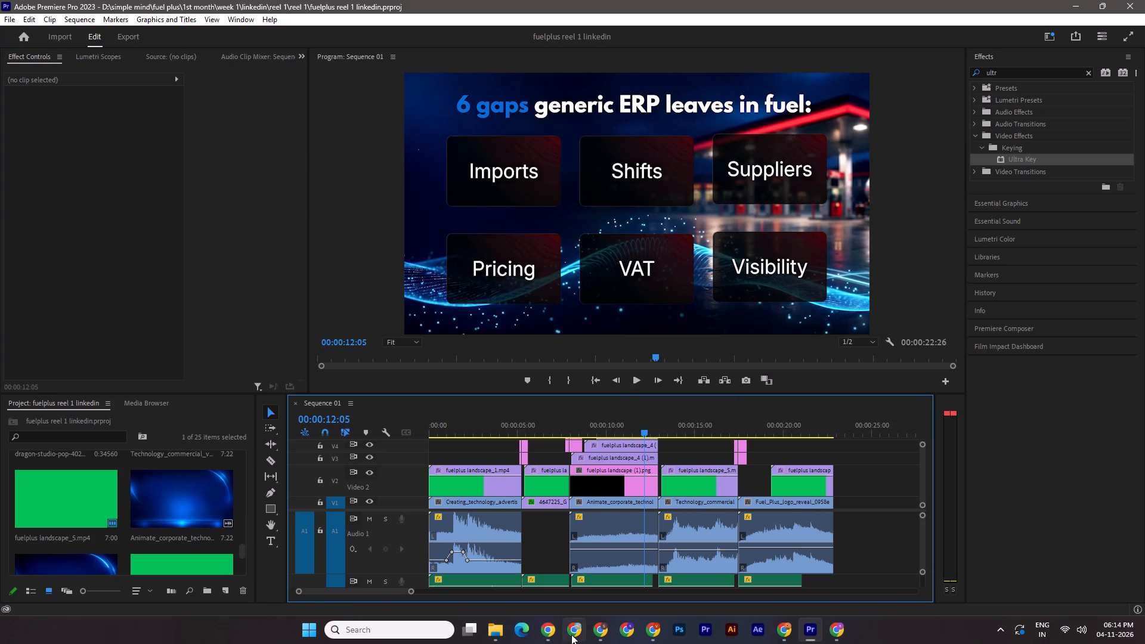
click(552, 628)
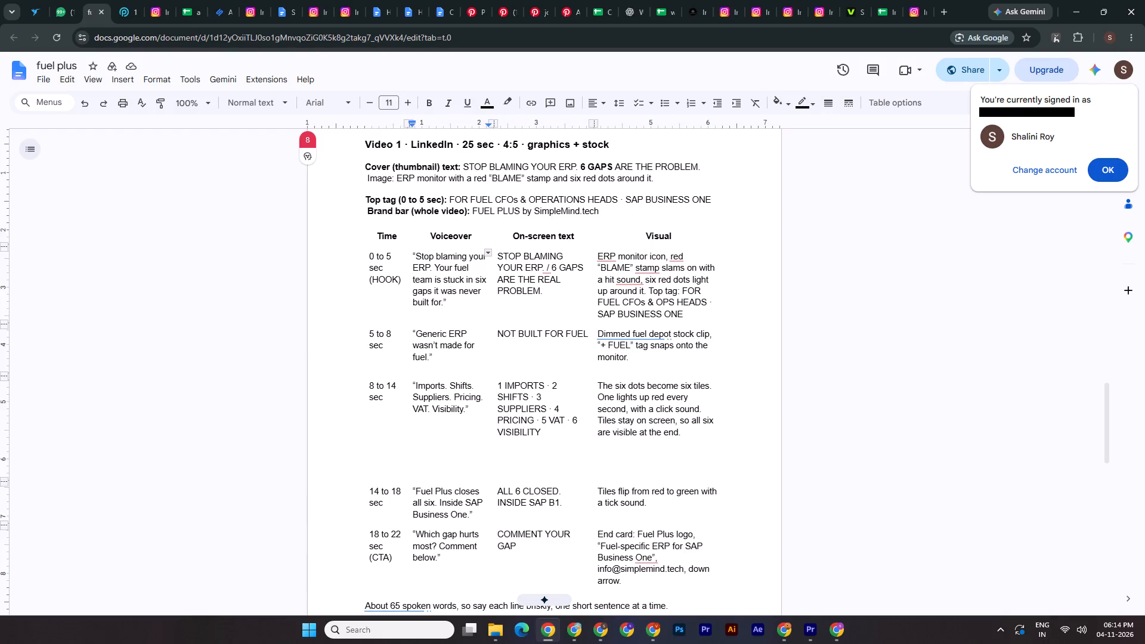
click(805, 637)
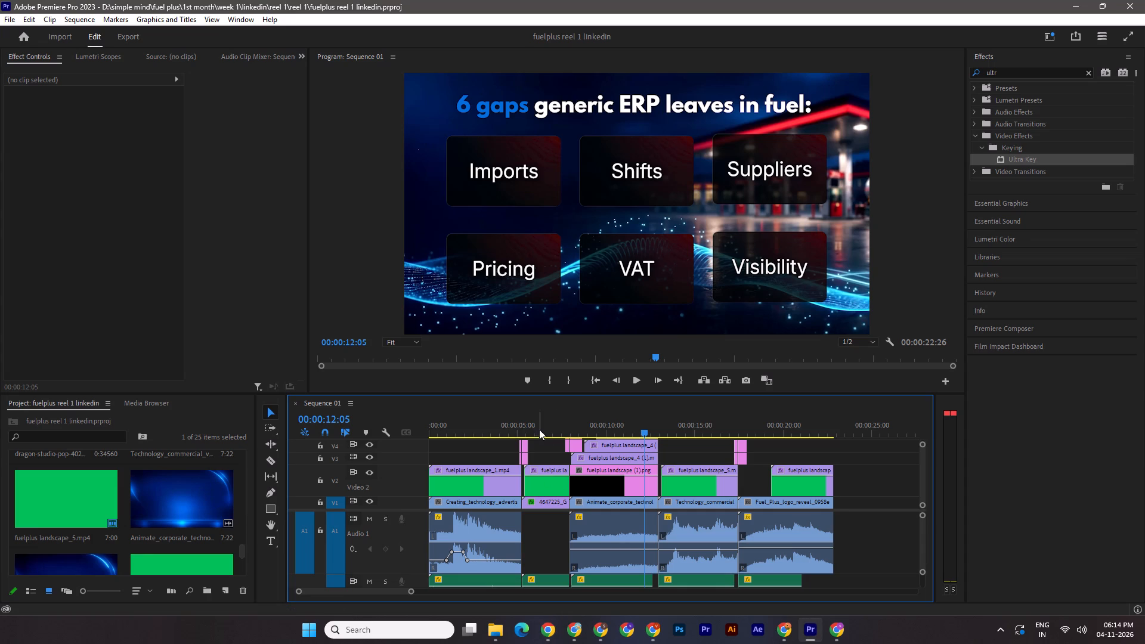
click(540, 420)
drag(544, 429, 550, 431)
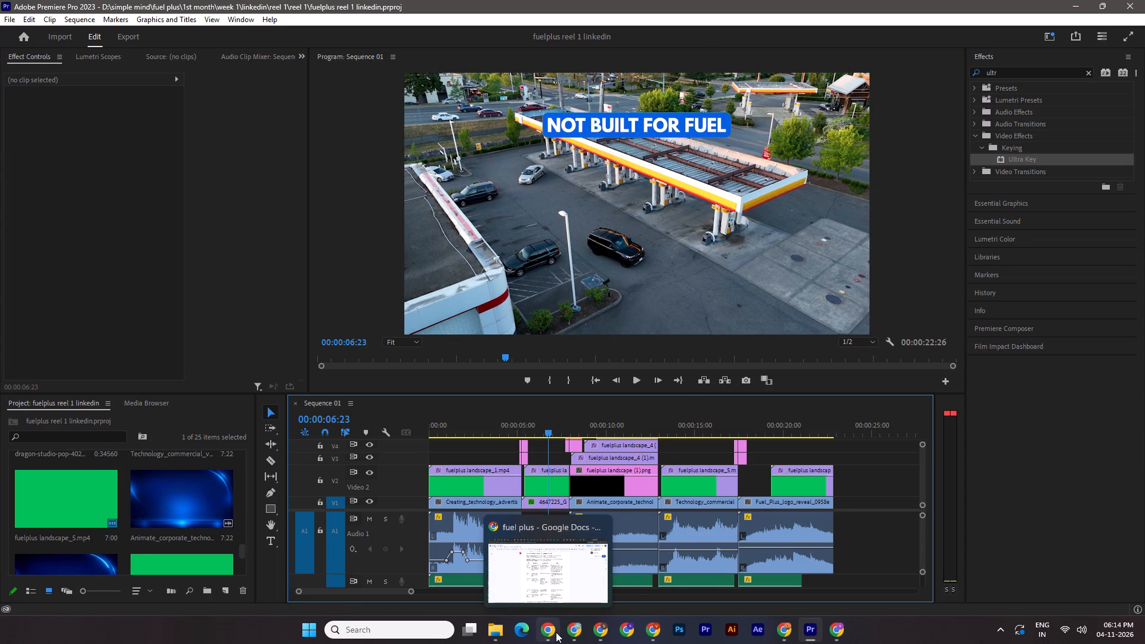
click(556, 632)
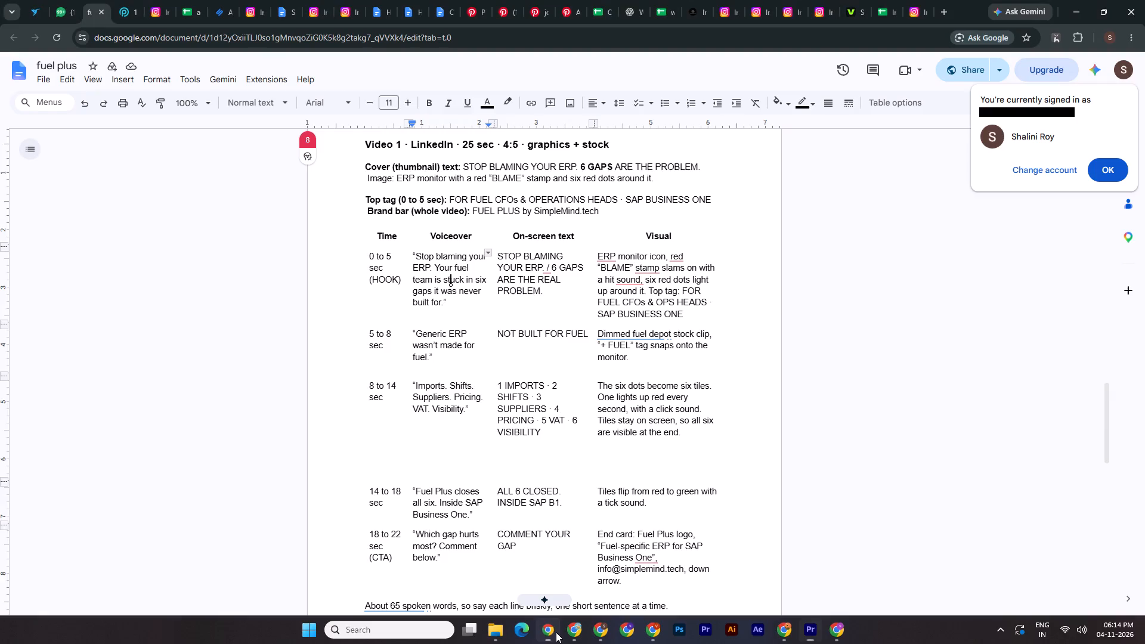
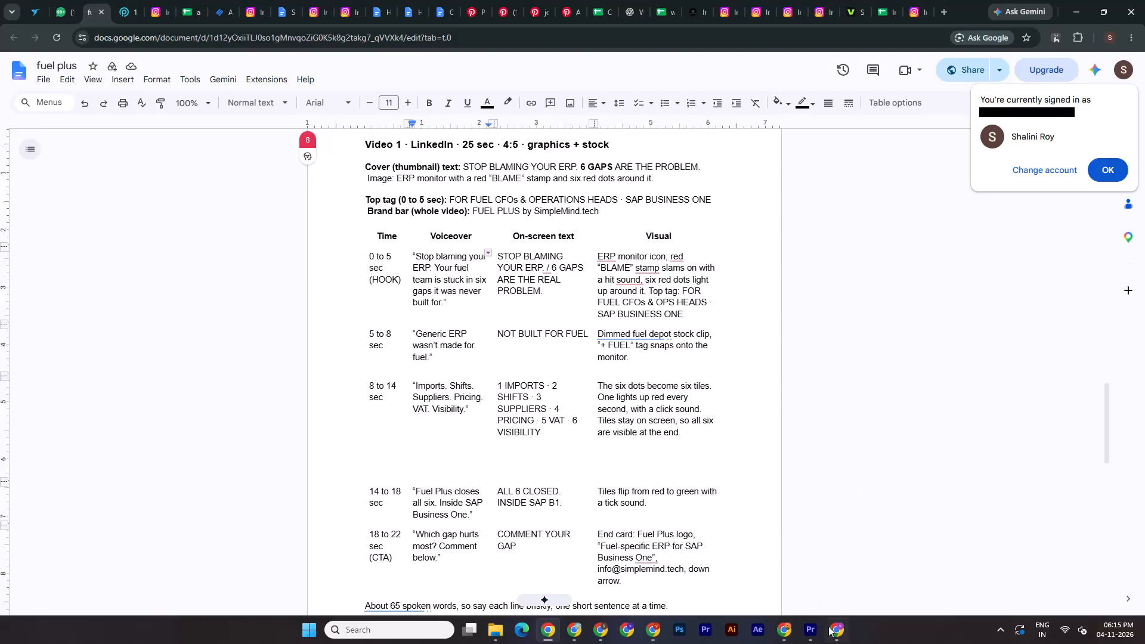
Switch to Premiere Pro, open the Project Manager and browse to the Lexar (E:) drive for the destination path.
click(819, 628)
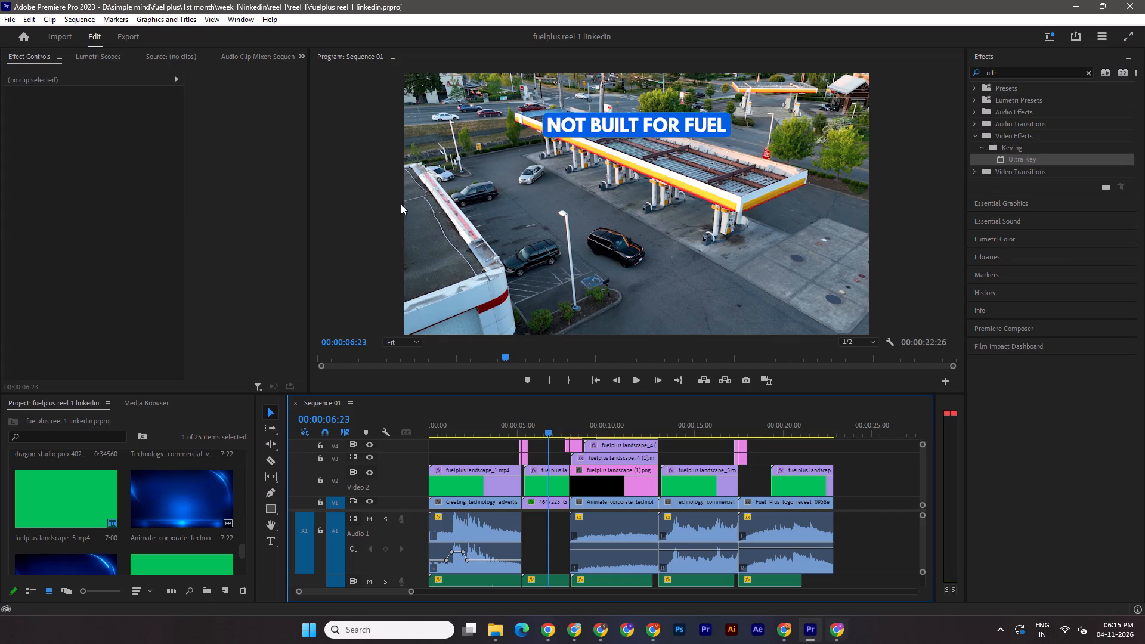
click(807, 633)
click(7, 20)
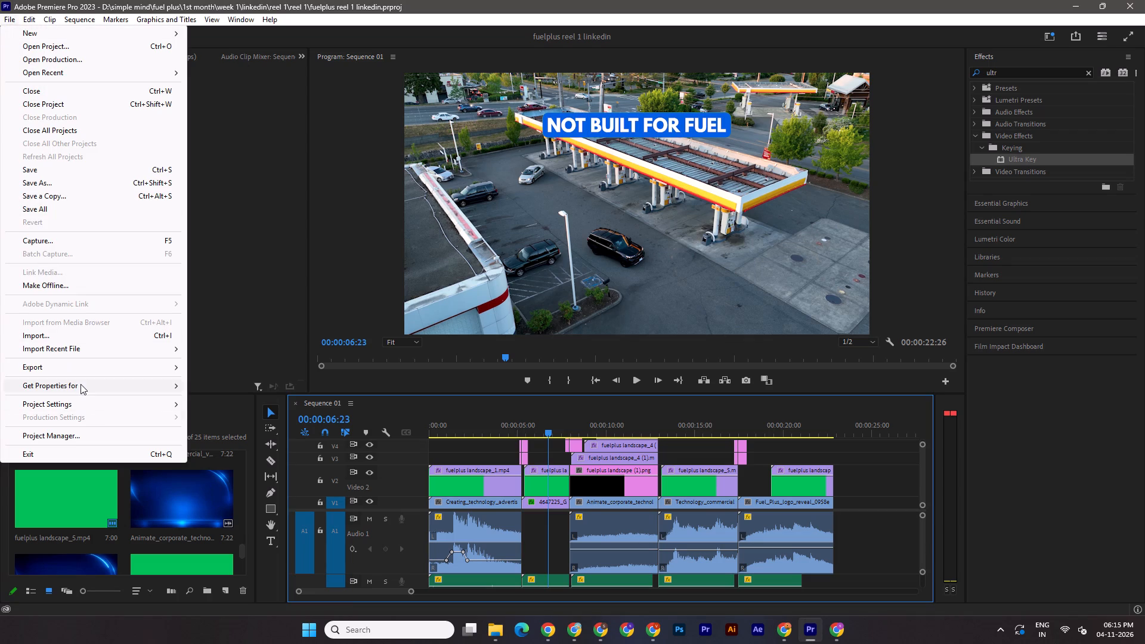
click(87, 433)
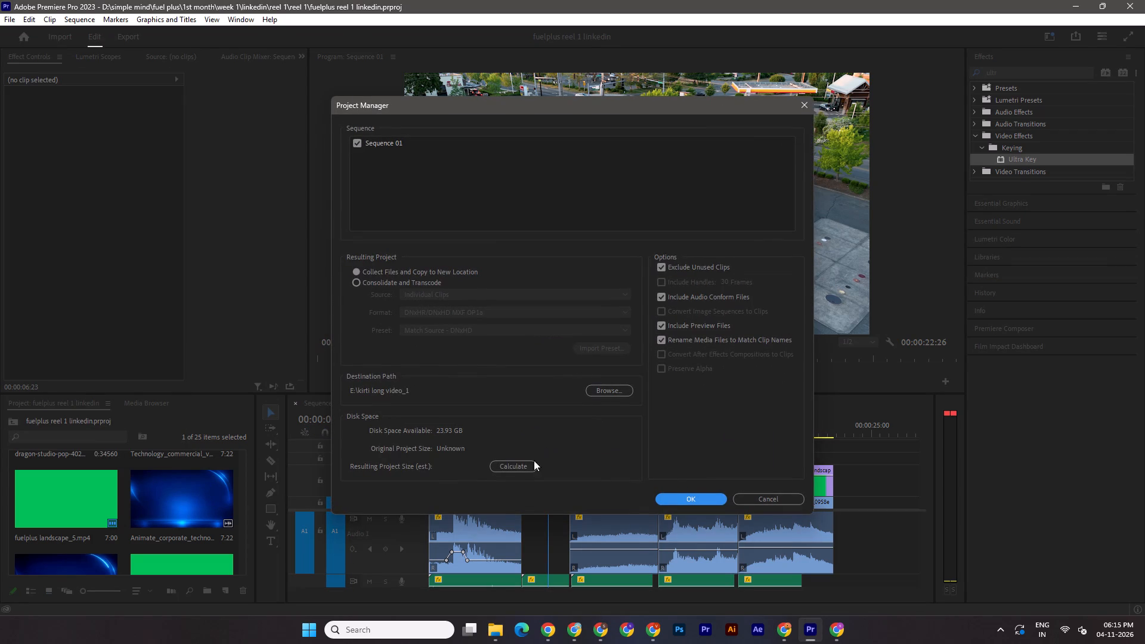
click(602, 386)
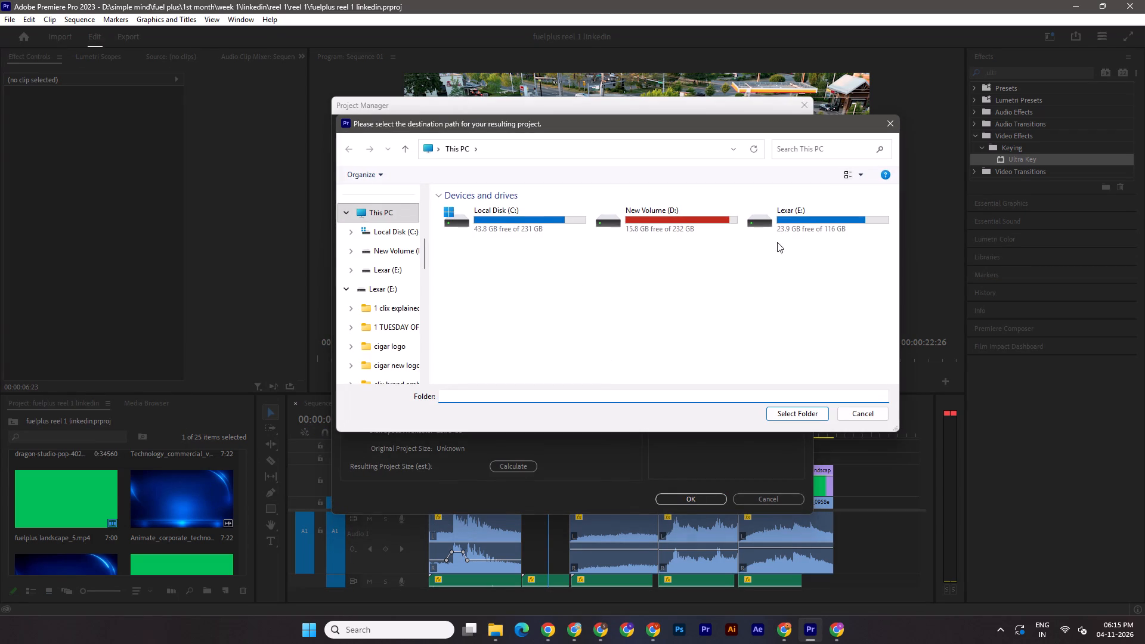
double_click(801, 224)
scroll(639, 230, down, 5)
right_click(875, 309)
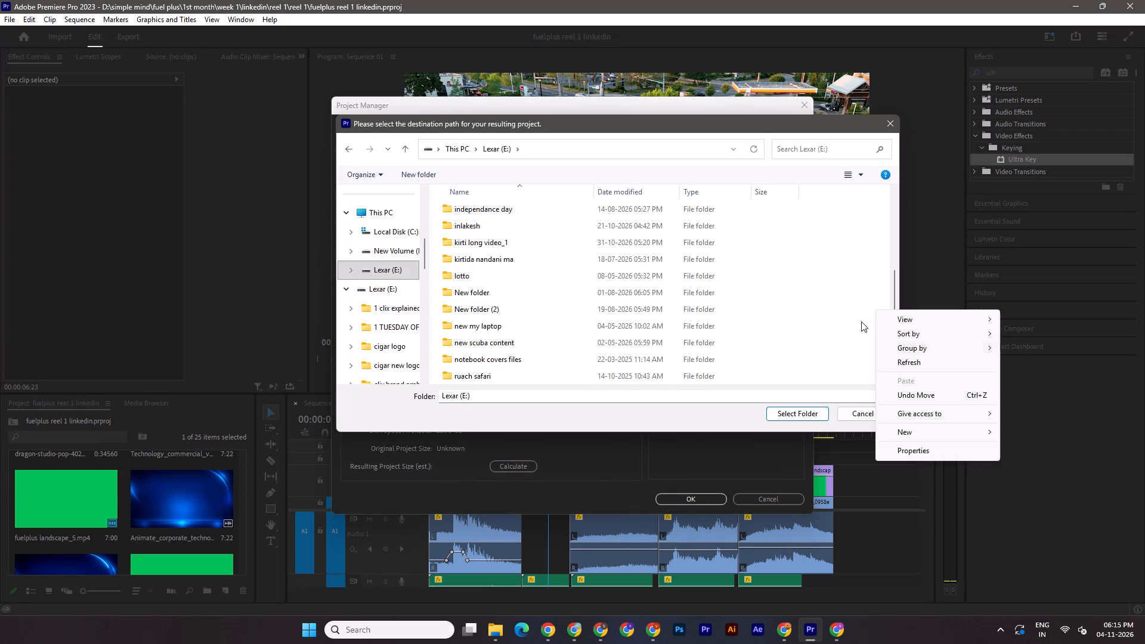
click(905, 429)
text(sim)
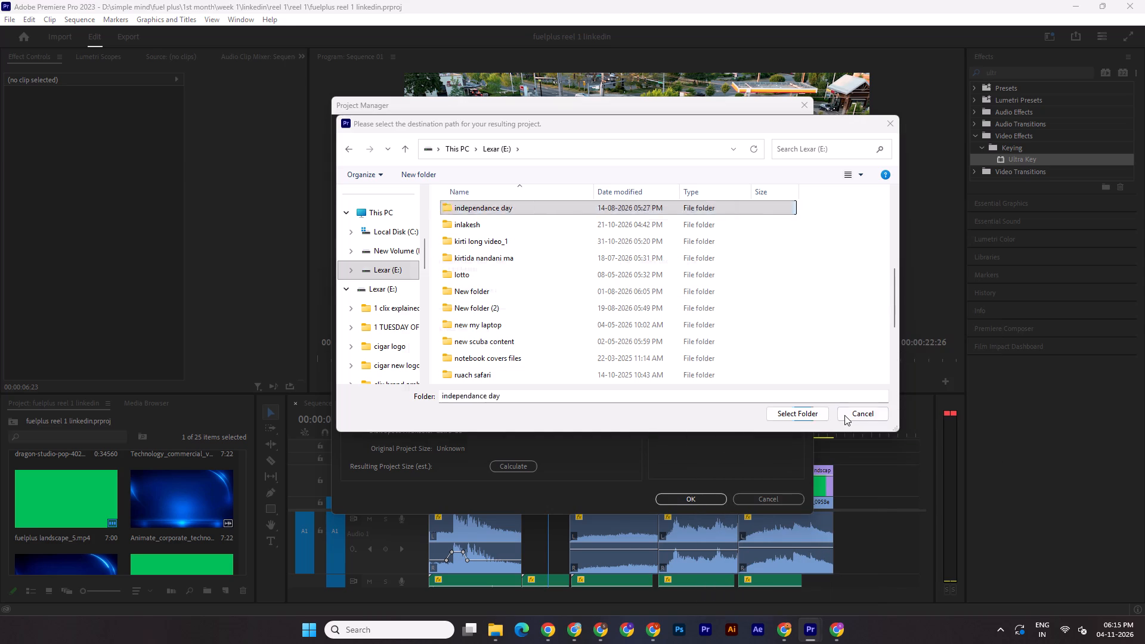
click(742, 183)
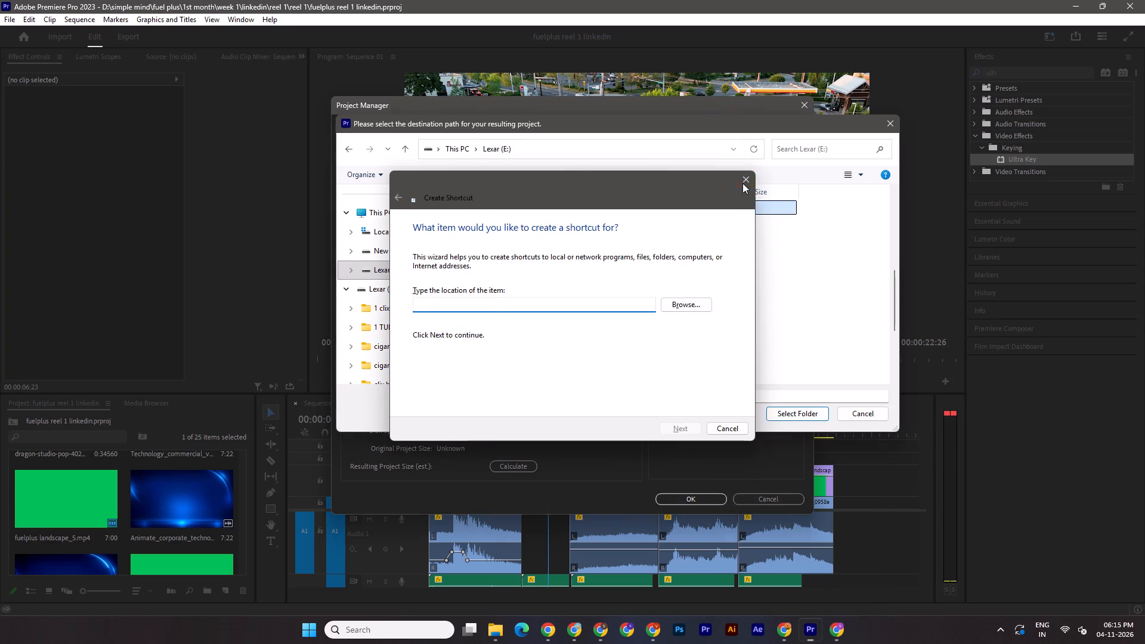
Create a new folder named "simple mindddd" on the Lexar (E:) drive.
right_click(867, 293)
click(914, 427)
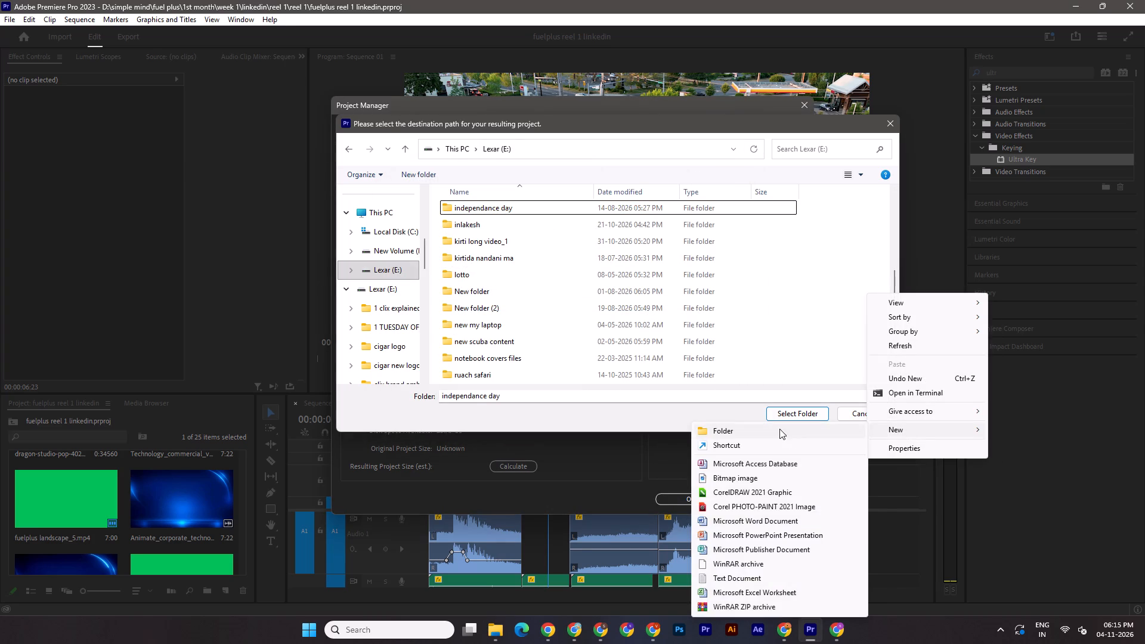
click(779, 429)
text(simple mindddd)
key(Return)
key(Return)
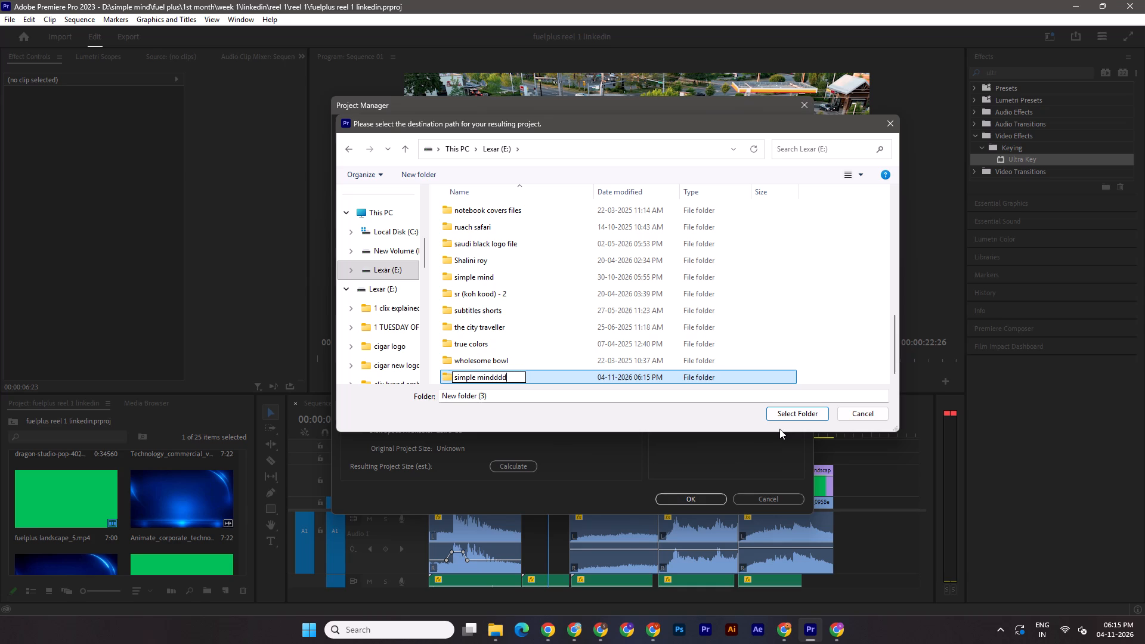
Set the simple mindddd folder as the destination and start collecting Sequence 01's project files into it.
click(774, 416)
click(706, 496)
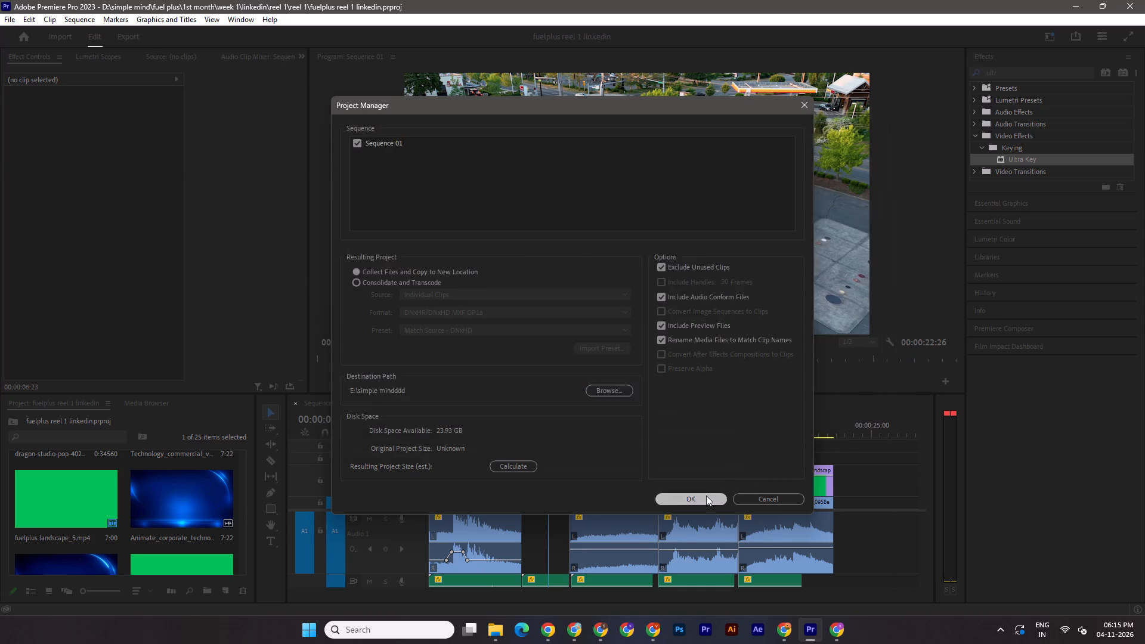
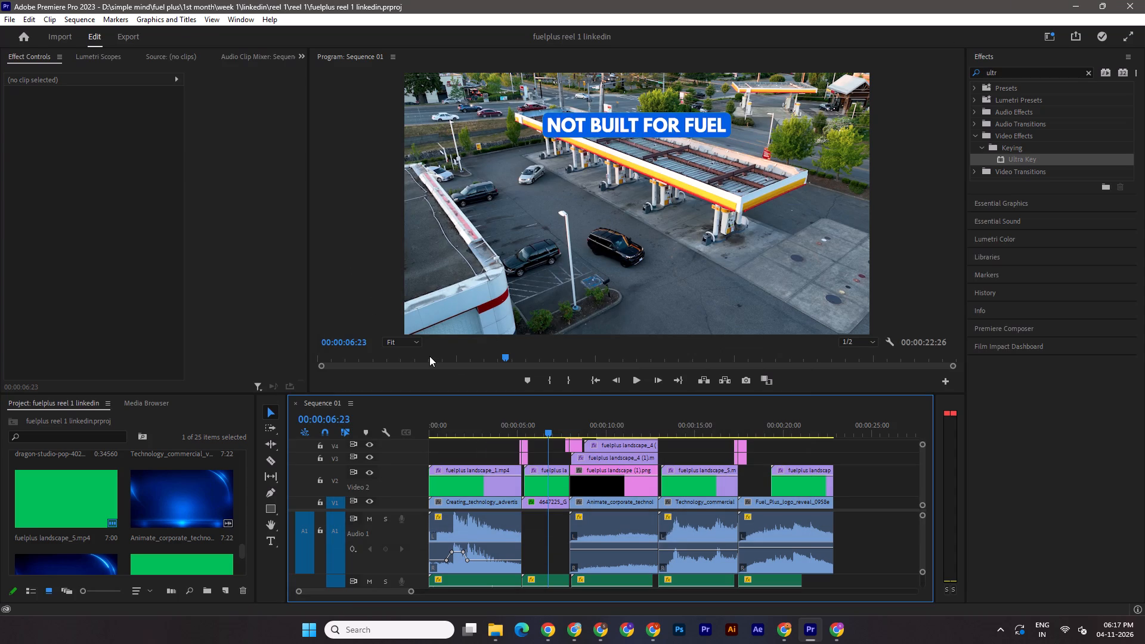
Check the collected project files inside the Copied_fuelplus reel 1 linkedin folder in simple mindddd on the Lexar (E:) drive, then close the window.
click(493, 629)
click(588, 599)
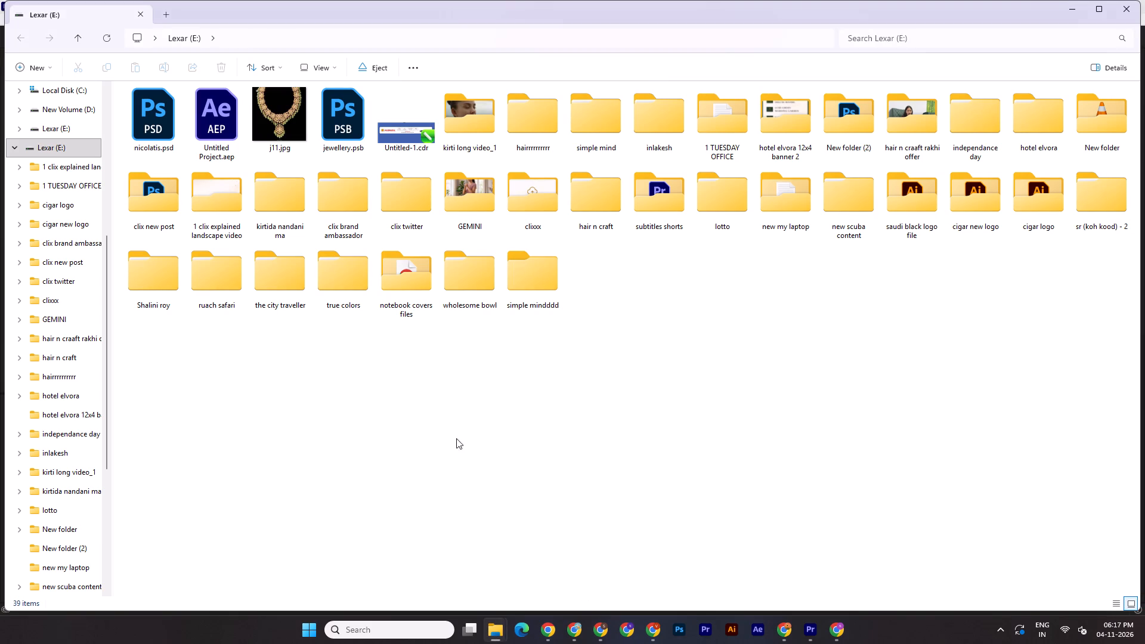
double_click(535, 289)
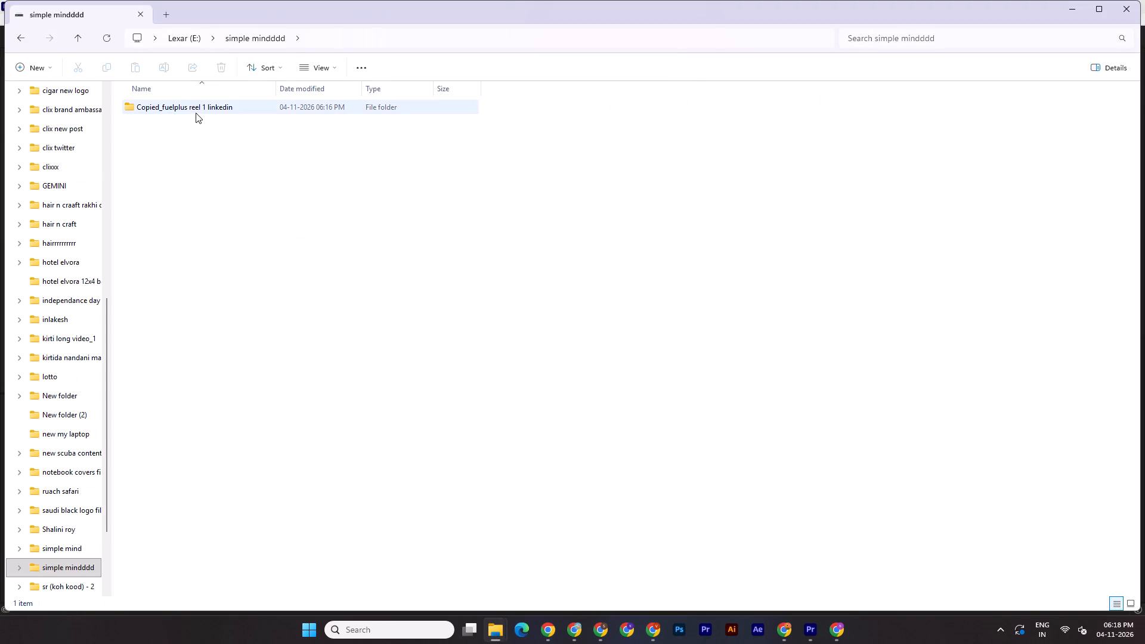
double_click(196, 113)
click(1137, 605)
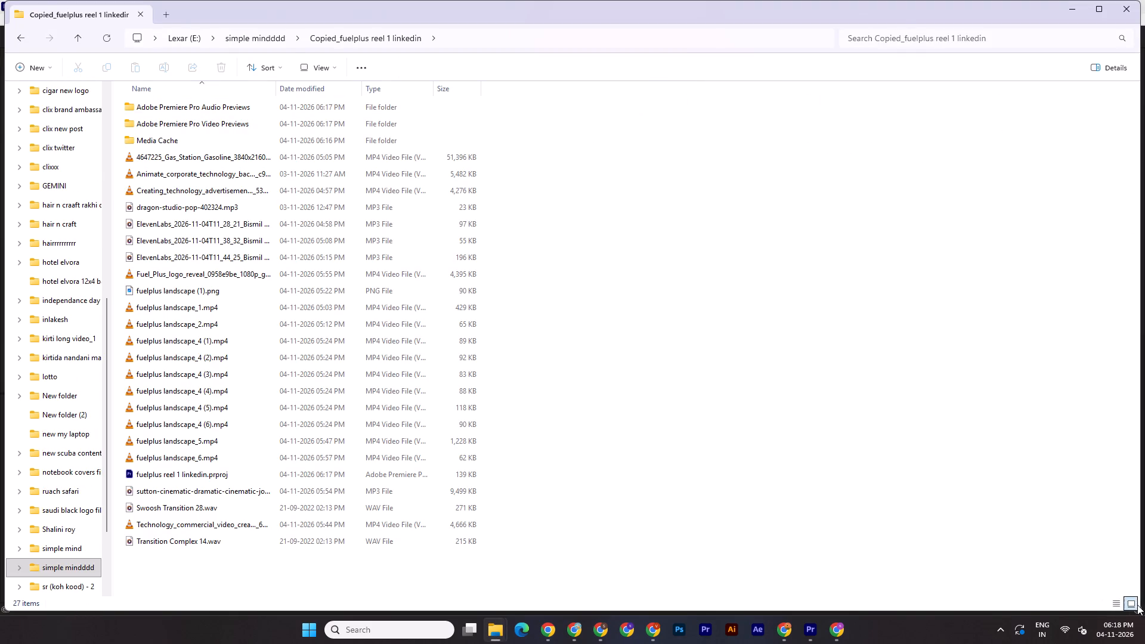
click(1120, 0)
click(1125, 8)
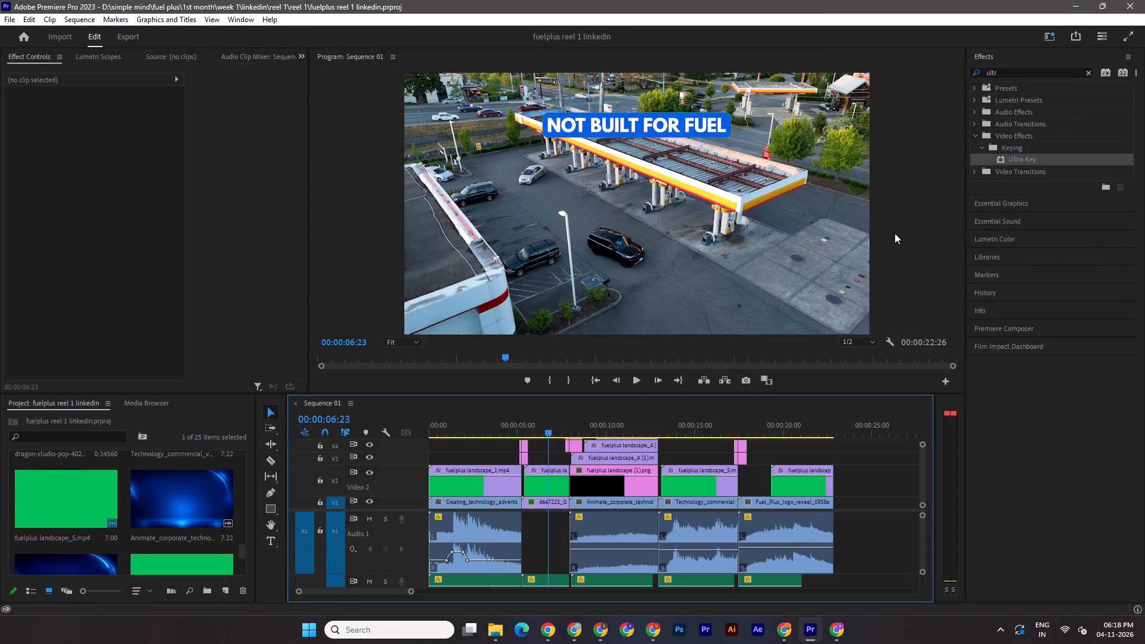
Close Premiere Pro and all remaining Chrome and File Explorer windows until only the desktop is left.
click(1143, 0)
click(1133, 6)
click(1133, 6)
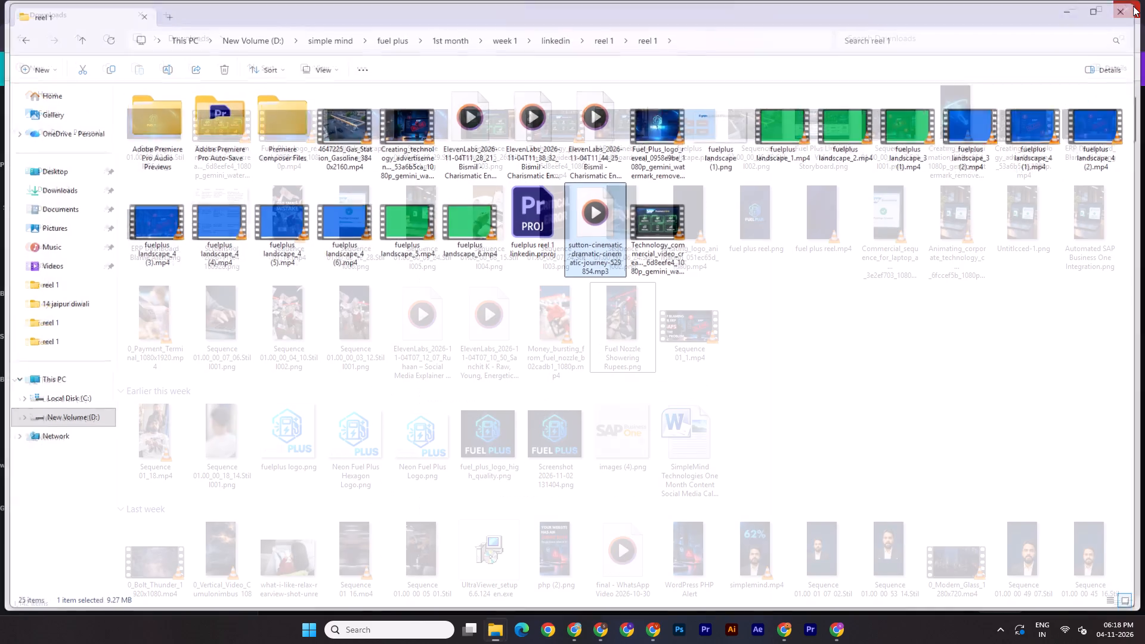
click(1133, 6)
click(1133, 6)
click(1133, 6)
click(1133, 6)
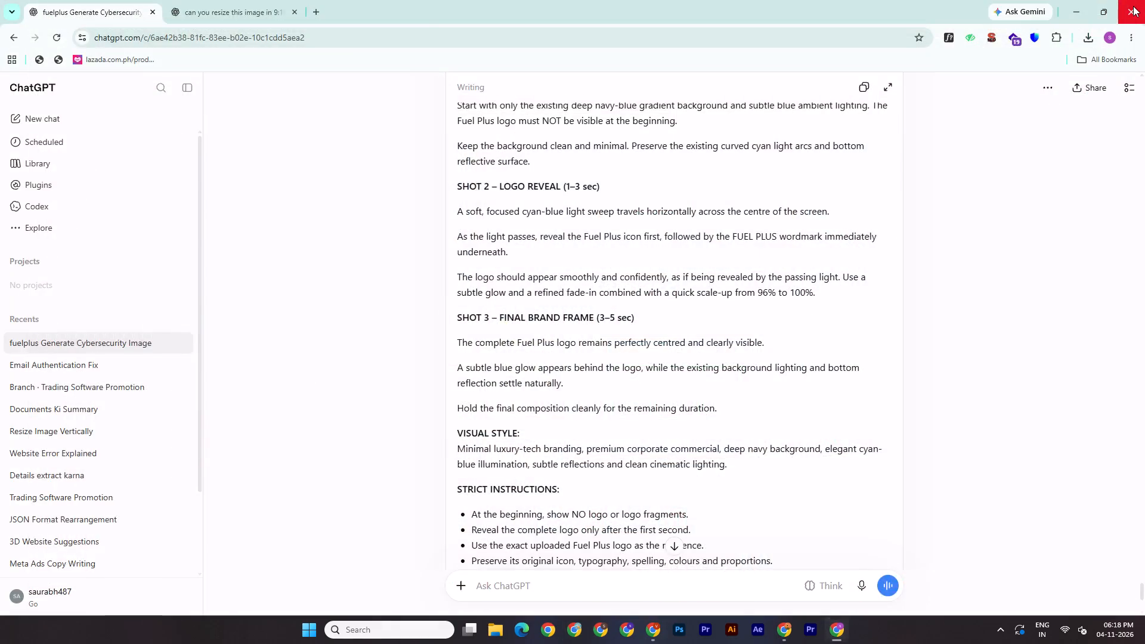
click(1133, 6)
click(1133, 6)
click(1133, 6)
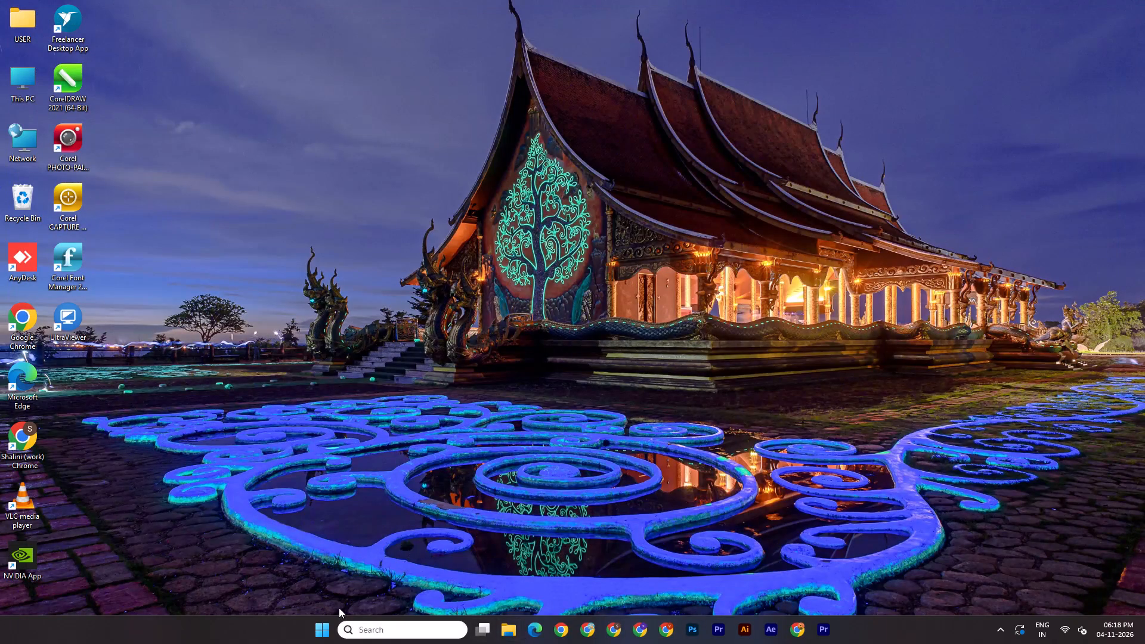
Bring up the Windows power options.
click(329, 636)
click(701, 592)
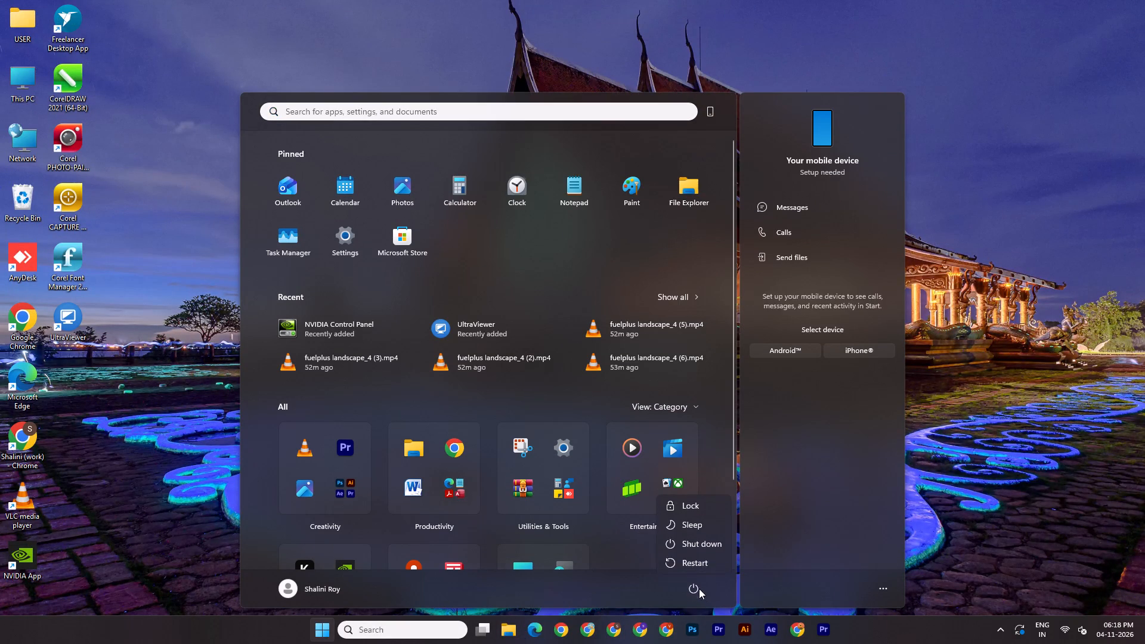